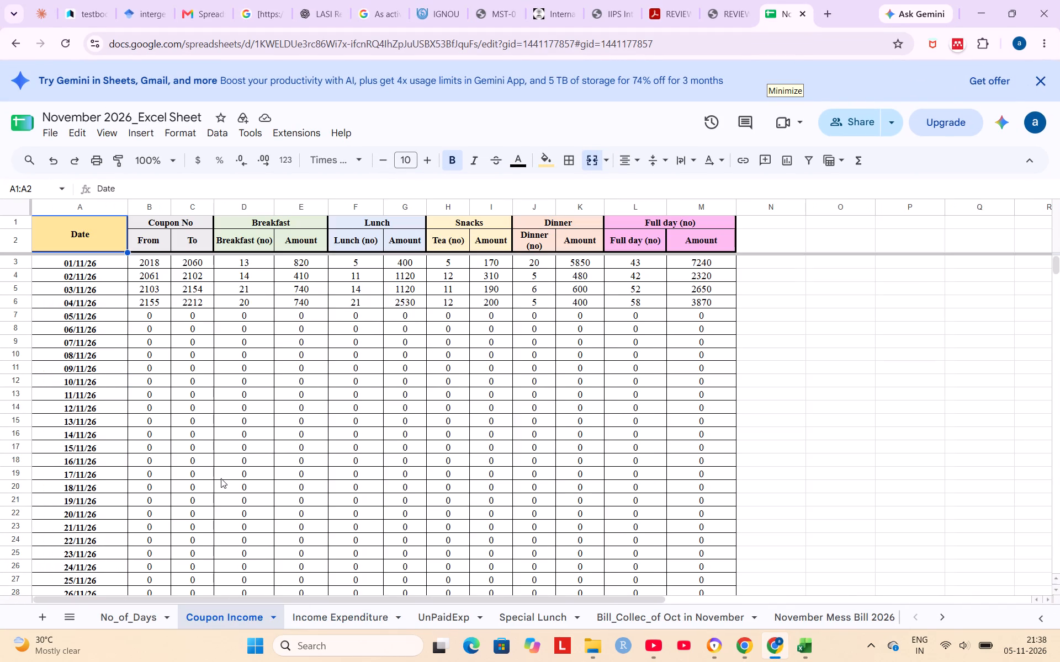
Enter the 05/11/26 coupon number range in the Coupon Income sheet, from 2213 to 2264.
{"action": "left_click", "coordinate": [147, 319]}
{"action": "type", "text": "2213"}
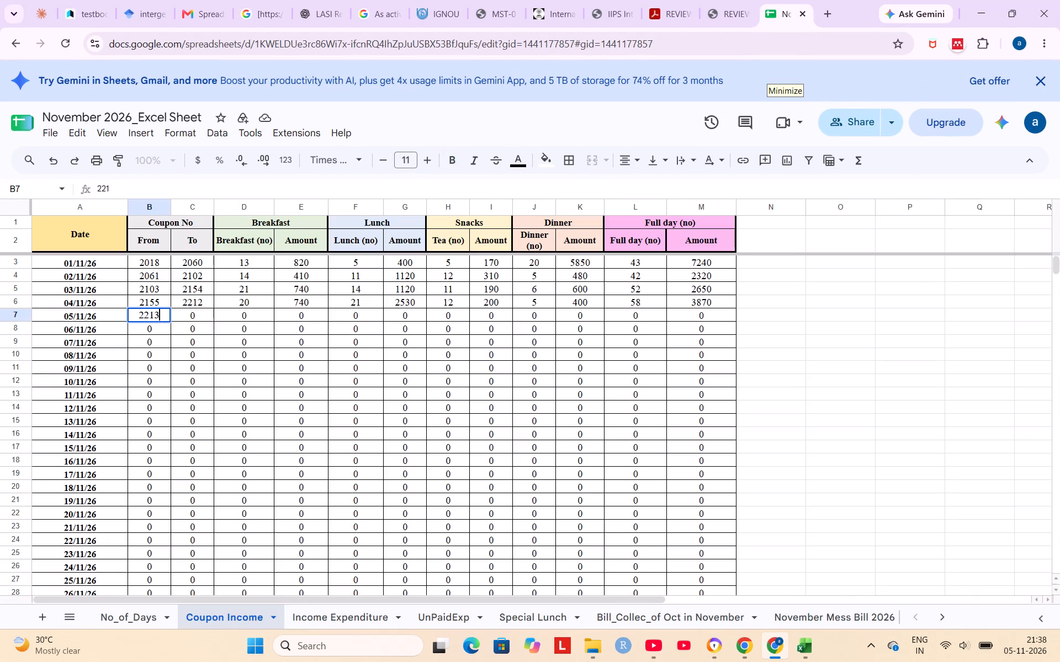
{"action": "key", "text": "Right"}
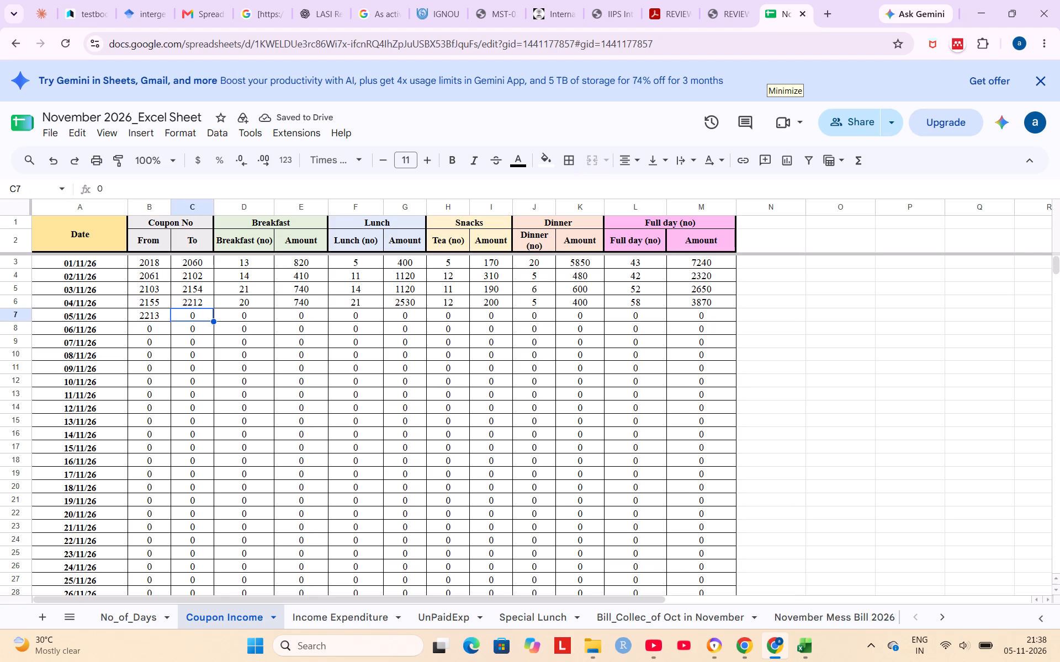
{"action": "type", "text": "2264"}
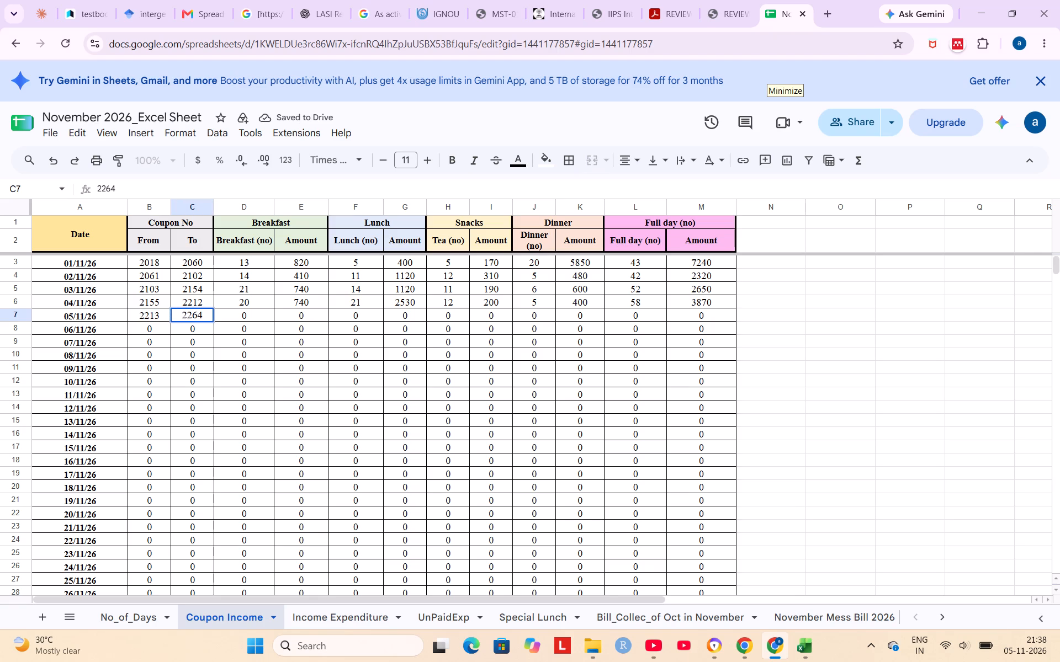
{"action": "left_click", "coordinate": [229, 314]}
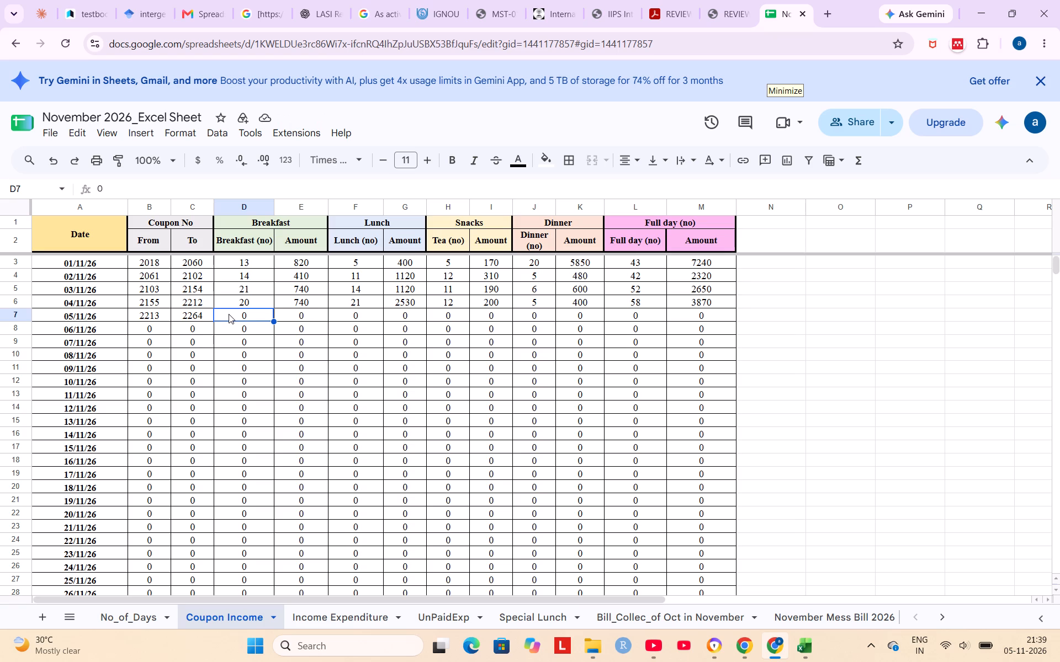
Save the November 2026 workbook.
{"action": "key", "text": "ctrl+s"}
In the Income Expenditure sheet, fill the entire 05/11/26 row with light green.
{"action": "left_click", "coordinate": [359, 615]}
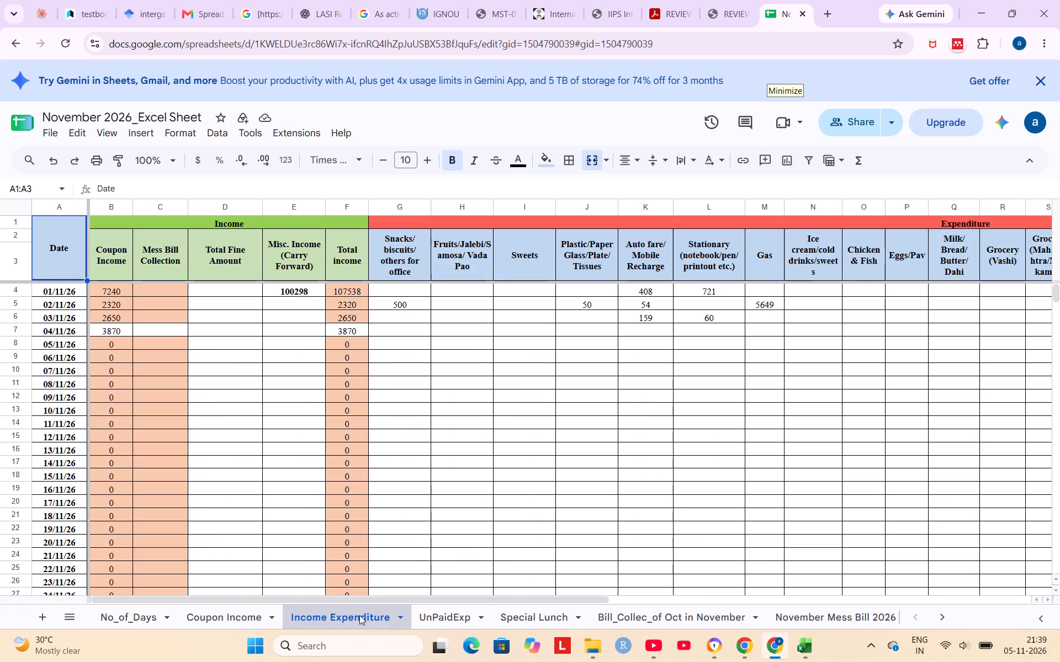
{"action": "left_click", "coordinate": [429, 408]}
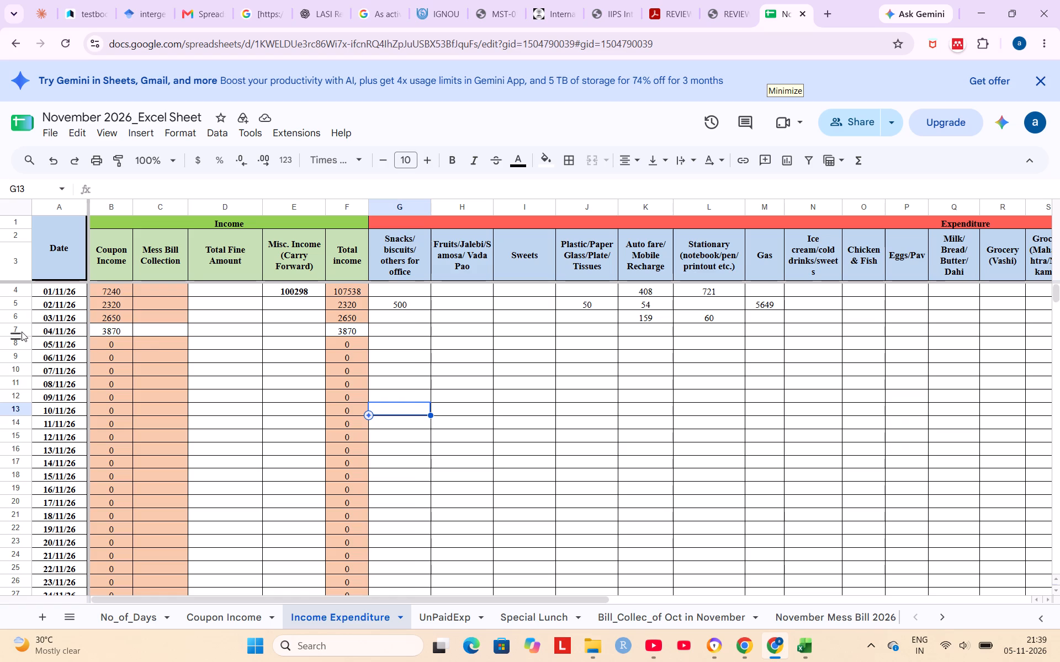
{"action": "scroll", "coordinate": [279, 353], "scroll_direction": "left", "scroll_amount": 2}
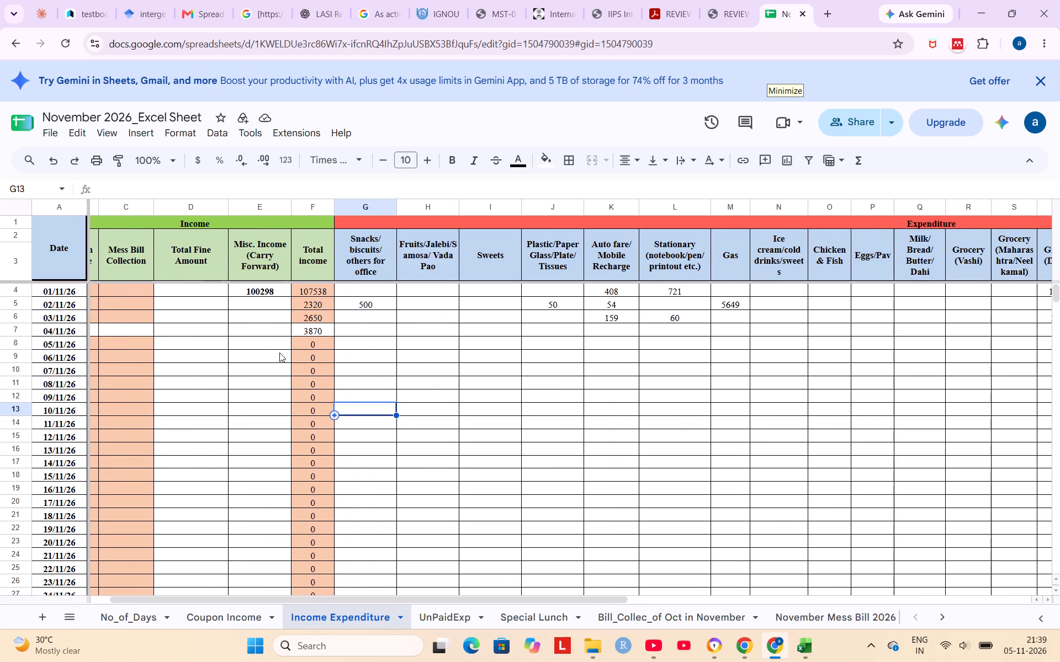
{"action": "scroll", "coordinate": [279, 353], "scroll_direction": "left", "scroll_amount": 2}
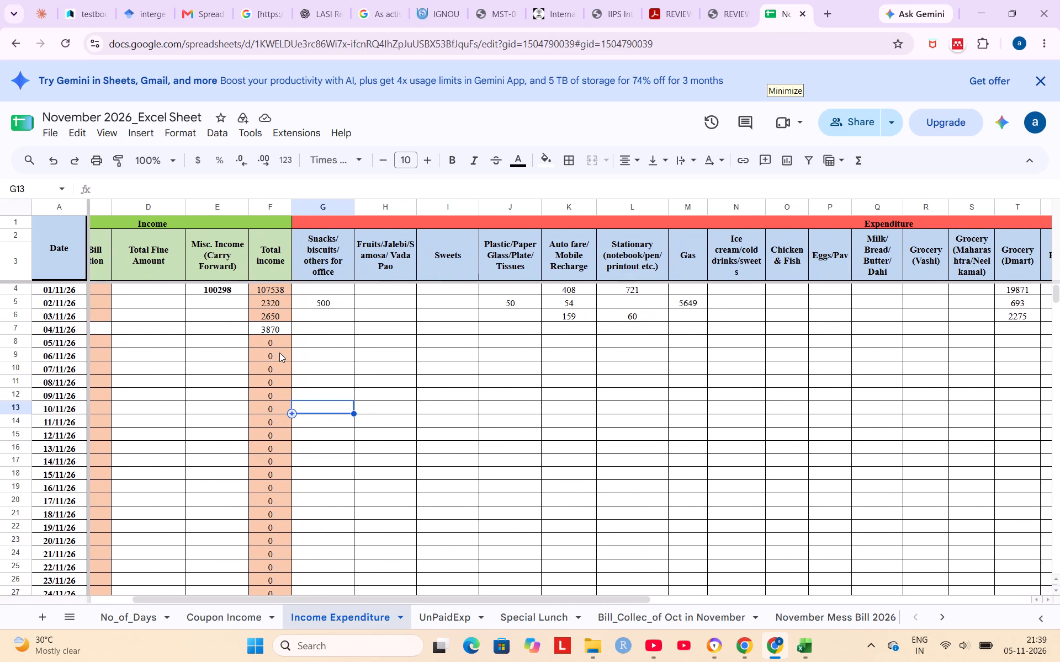
{"action": "scroll", "coordinate": [279, 353], "scroll_direction": "right", "scroll_amount": 1}
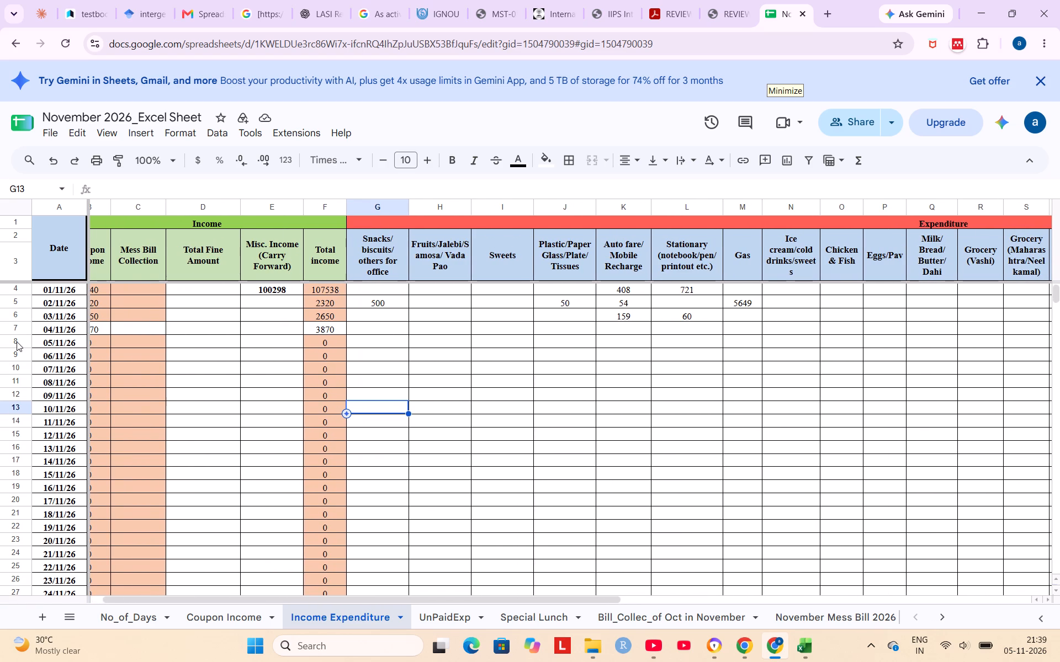
{"action": "scroll", "coordinate": [14, 340], "scroll_direction": "right", "scroll_amount": 1}
{"action": "left_click", "coordinate": [10, 340]}
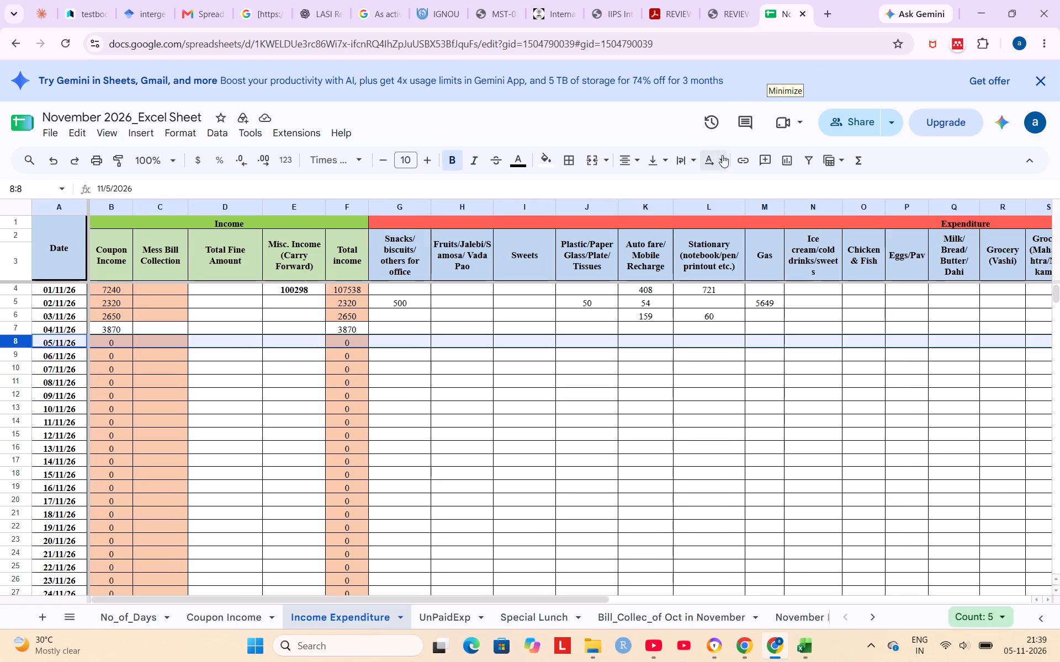
{"action": "left_click", "coordinate": [548, 166]}
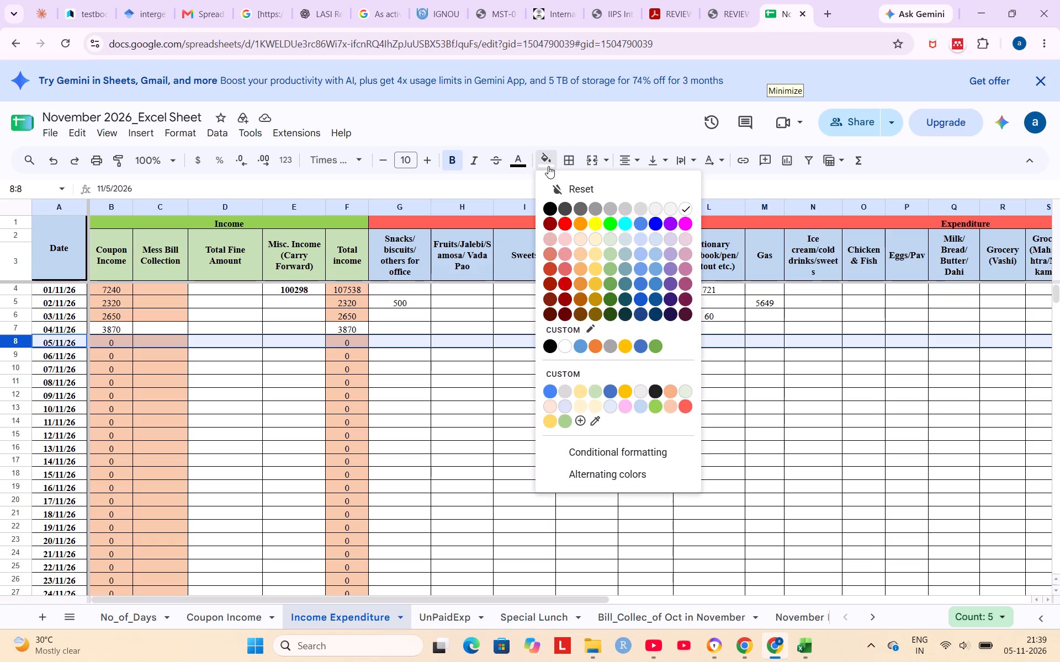
{"action": "left_click", "coordinate": [609, 258]}
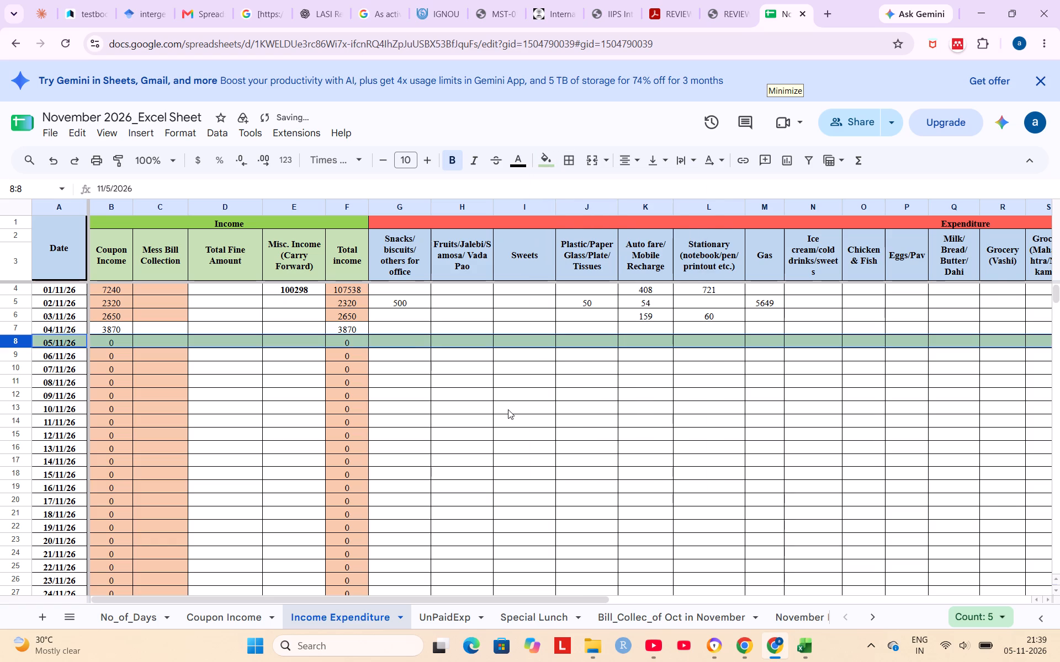
{"action": "left_click", "coordinate": [508, 409]}
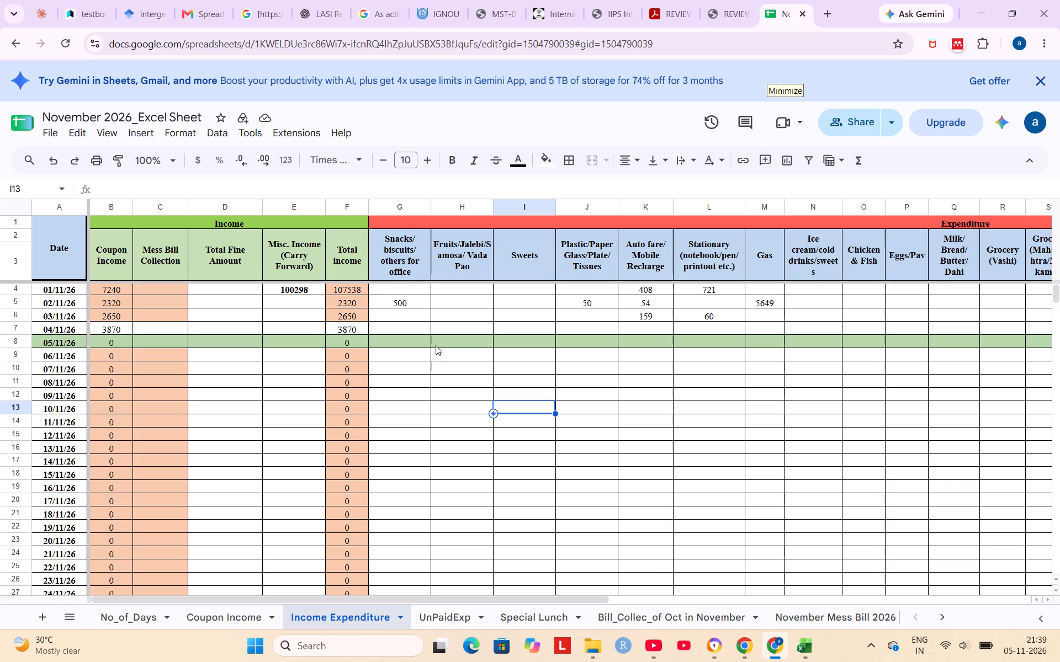
Enter 131 as the 05/11/26 expense under Other (Zepto/Blinkit/Amazon Now).
{"action": "scroll", "coordinate": [436, 345], "scroll_direction": "left", "scroll_amount": 2}
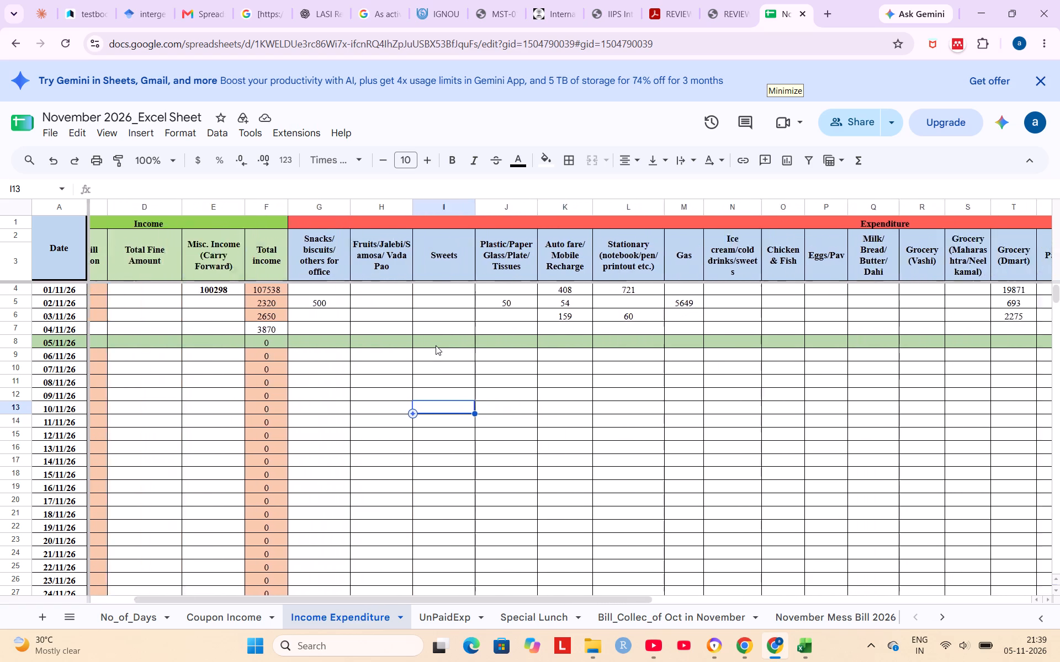
{"action": "scroll", "coordinate": [436, 345], "scroll_direction": "left", "scroll_amount": 4}
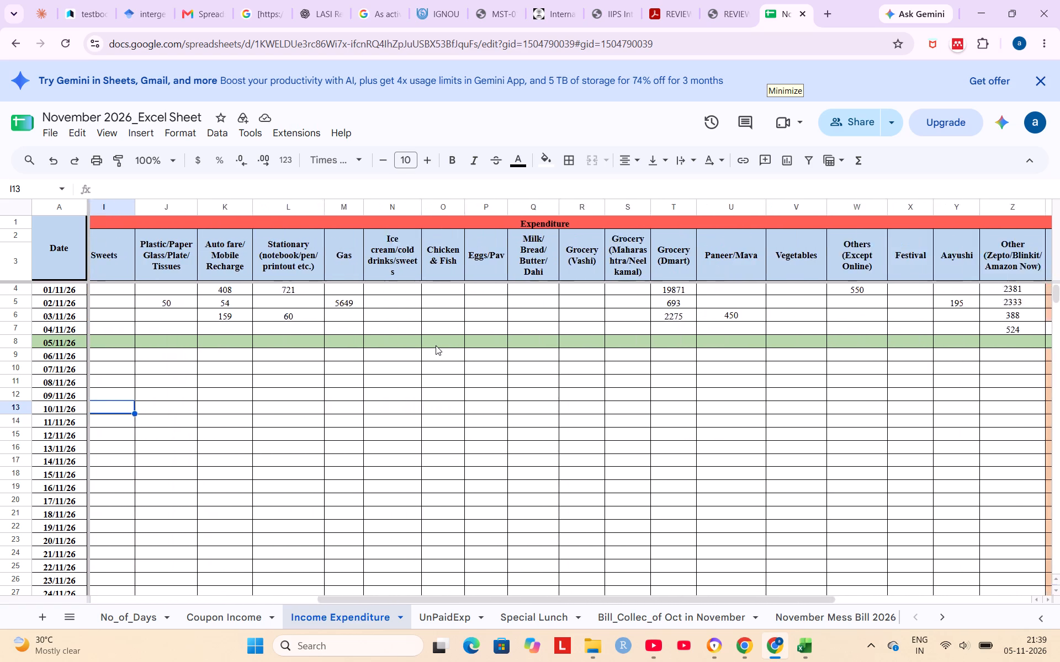
{"action": "scroll", "coordinate": [436, 345], "scroll_direction": "left", "scroll_amount": 1}
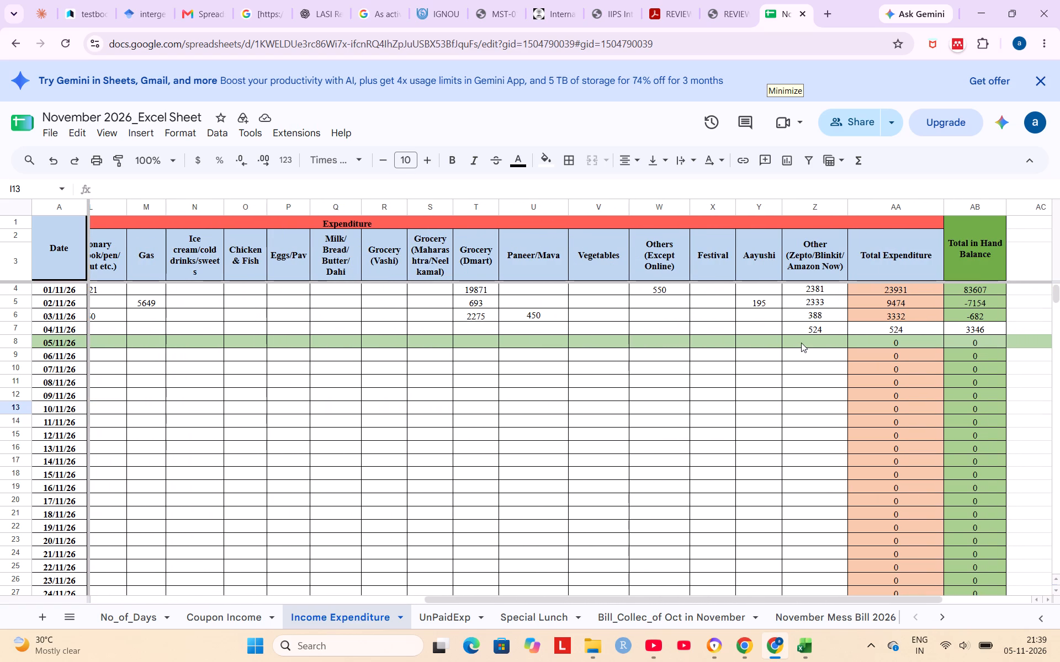
{"action": "left_click", "coordinate": [801, 343]}
{"action": "type", "text": "13"}
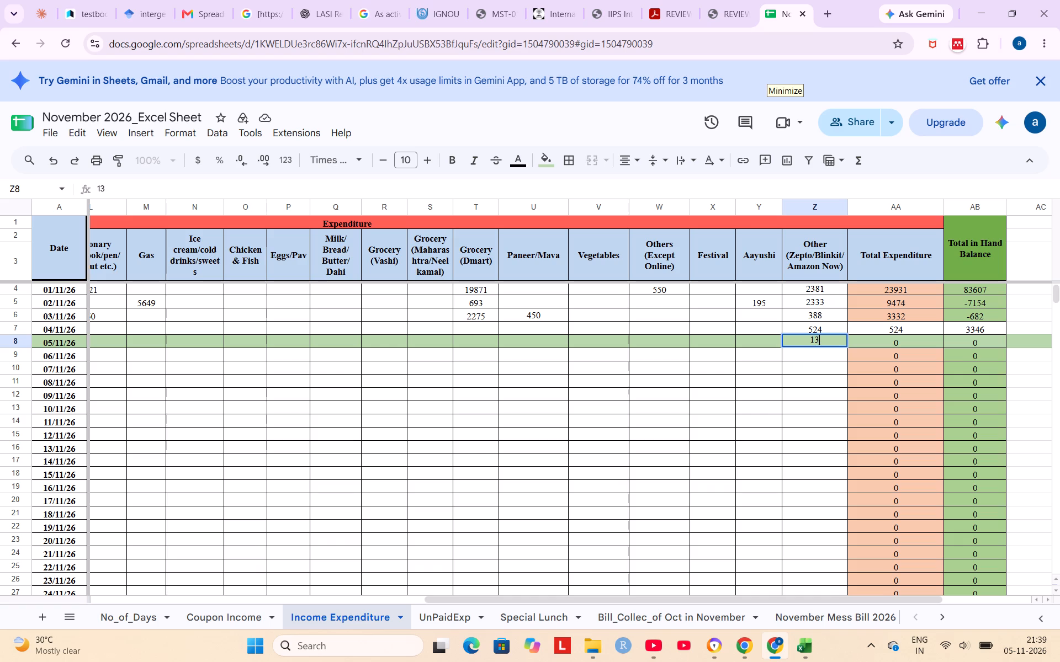
{"action": "key", "text": "1"}
{"action": "left_click", "coordinate": [785, 371]}
Enter 60 as the 05/11/26 expense under Stationary (notebook/pen/printout etc.).
{"action": "scroll", "coordinate": [685, 354], "scroll_direction": "right", "scroll_amount": 1}
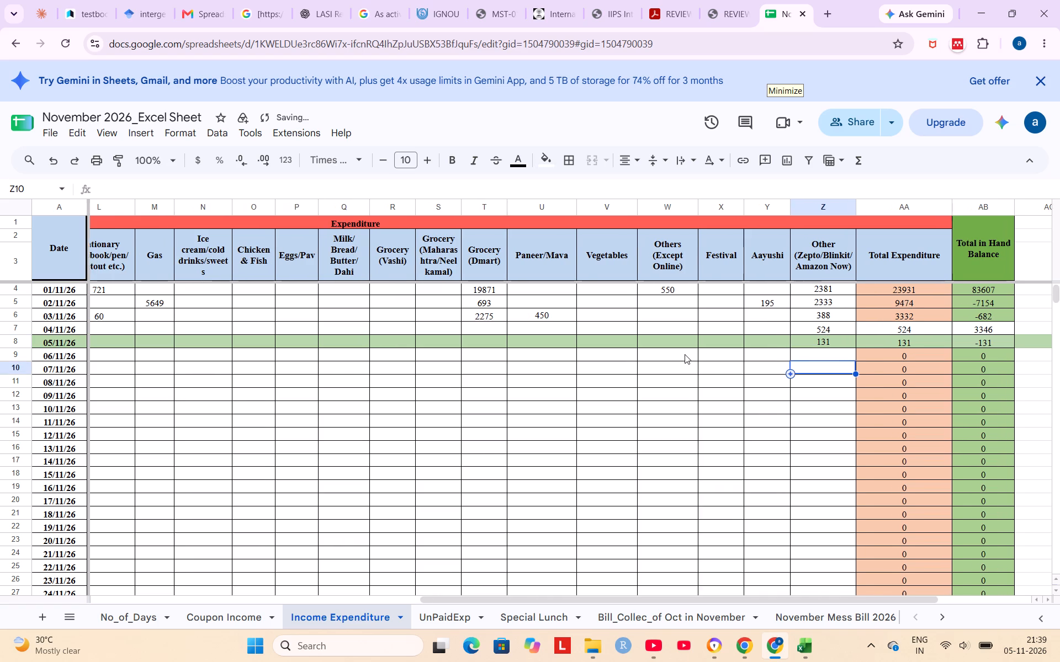
{"action": "scroll", "coordinate": [685, 354], "scroll_direction": "right", "scroll_amount": 1}
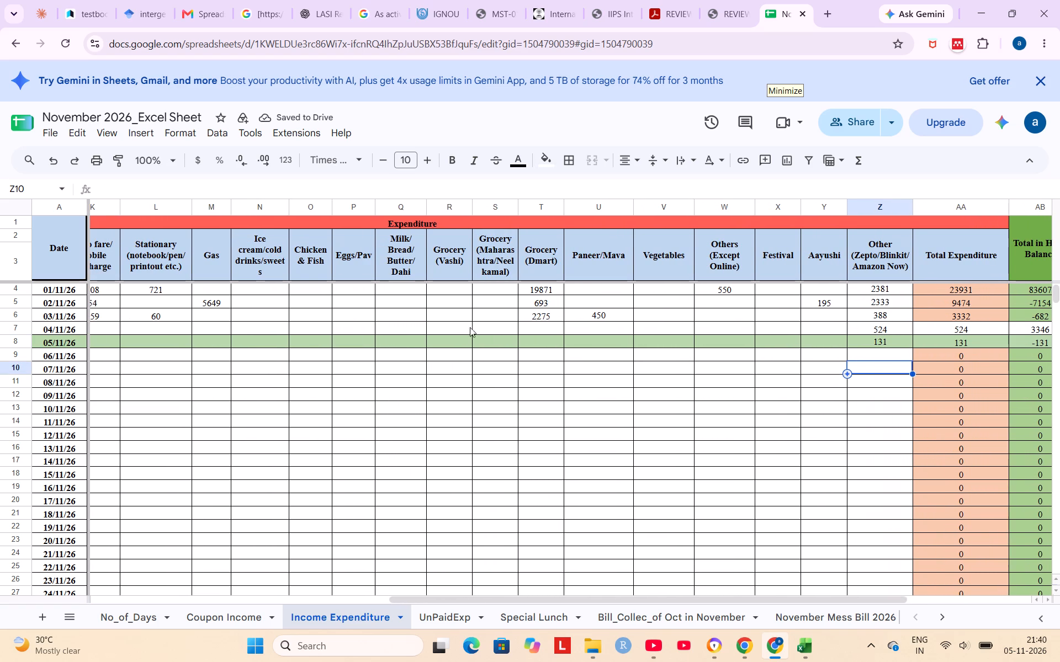
{"action": "scroll", "coordinate": [415, 313], "scroll_direction": "right", "scroll_amount": 2}
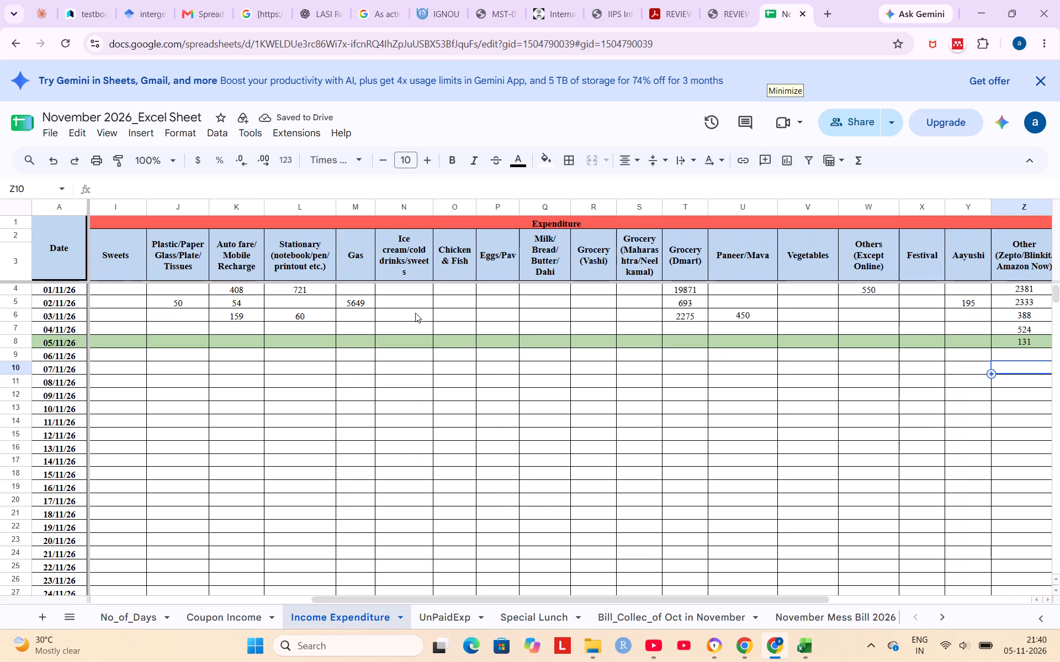
{"action": "left_click", "coordinate": [301, 341]}
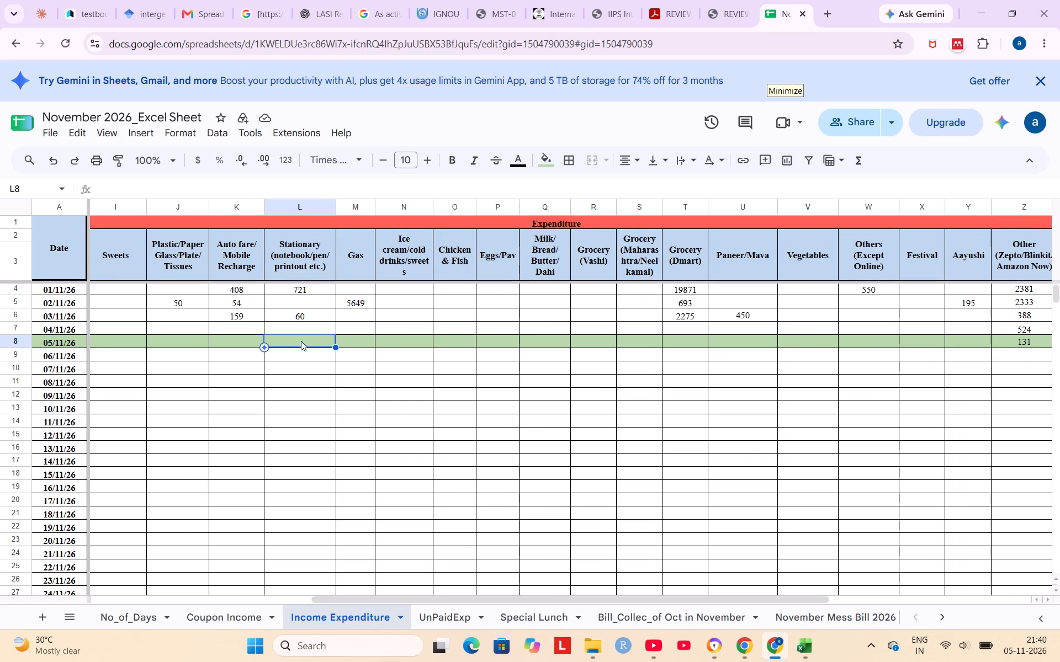
{"action": "type", "text": "60"}
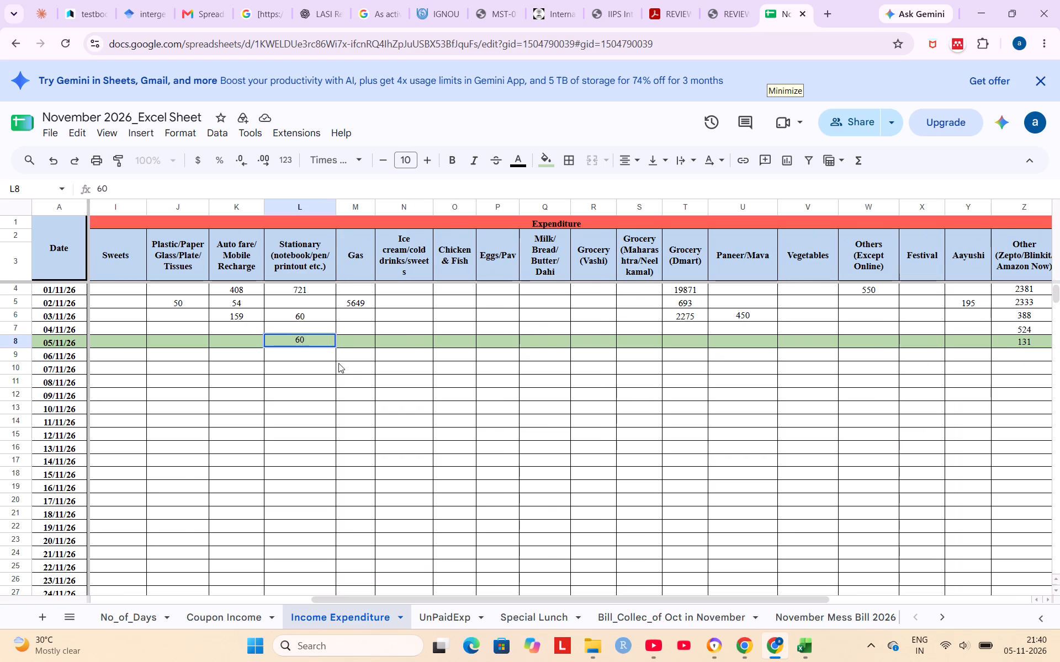
{"action": "left_click", "coordinate": [340, 377]}
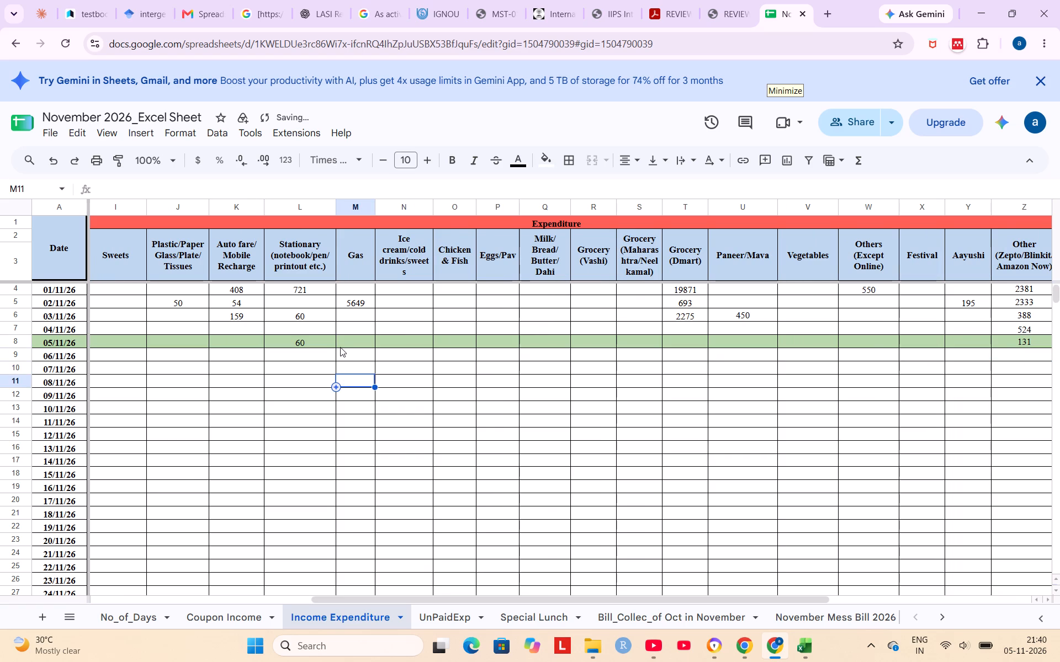
Enter the formula =87+200+468 in the Aayushi column for 05/11/26 and save the workbook.
{"action": "scroll", "coordinate": [496, 342], "scroll_direction": "left", "scroll_amount": 1}
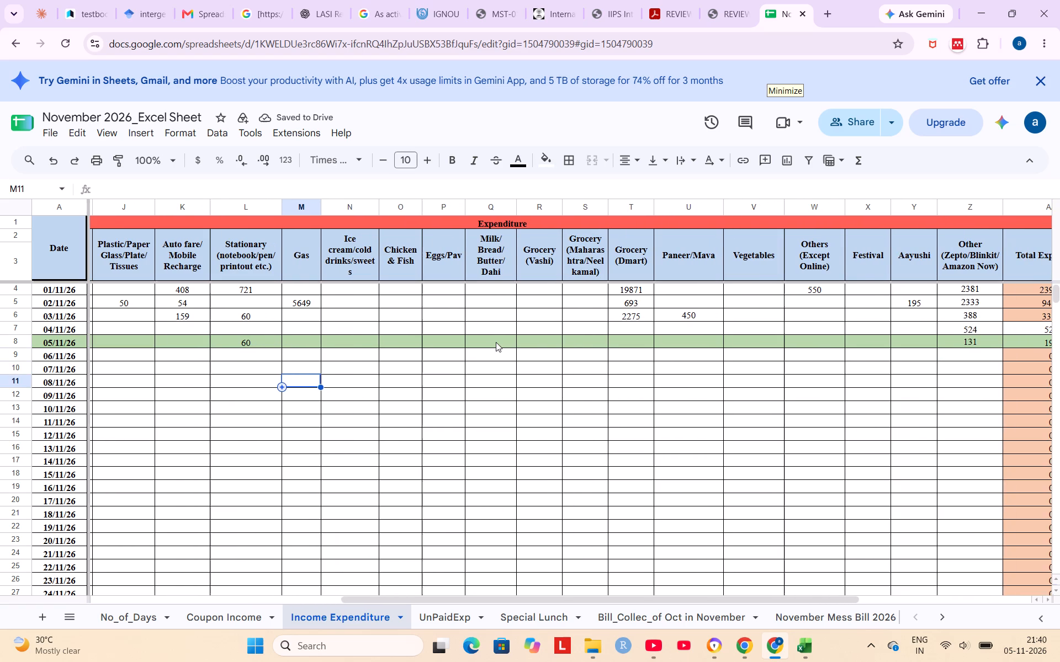
{"action": "scroll", "coordinate": [496, 342], "scroll_direction": "left", "scroll_amount": 1}
{"action": "left_click", "coordinate": [846, 341]}
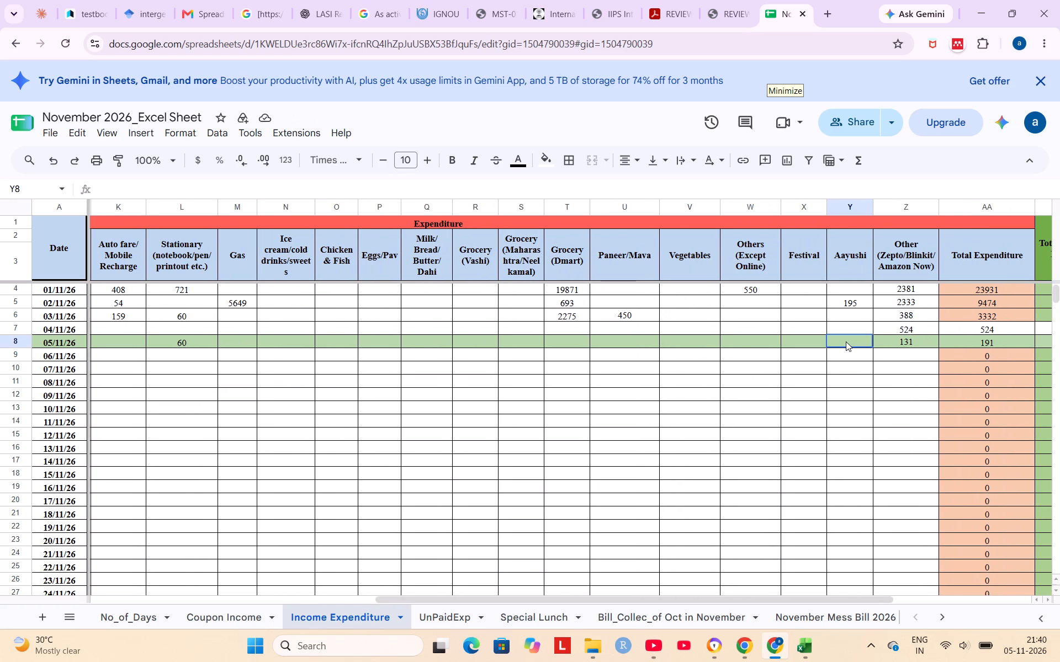
{"action": "key", "text": "equal"}
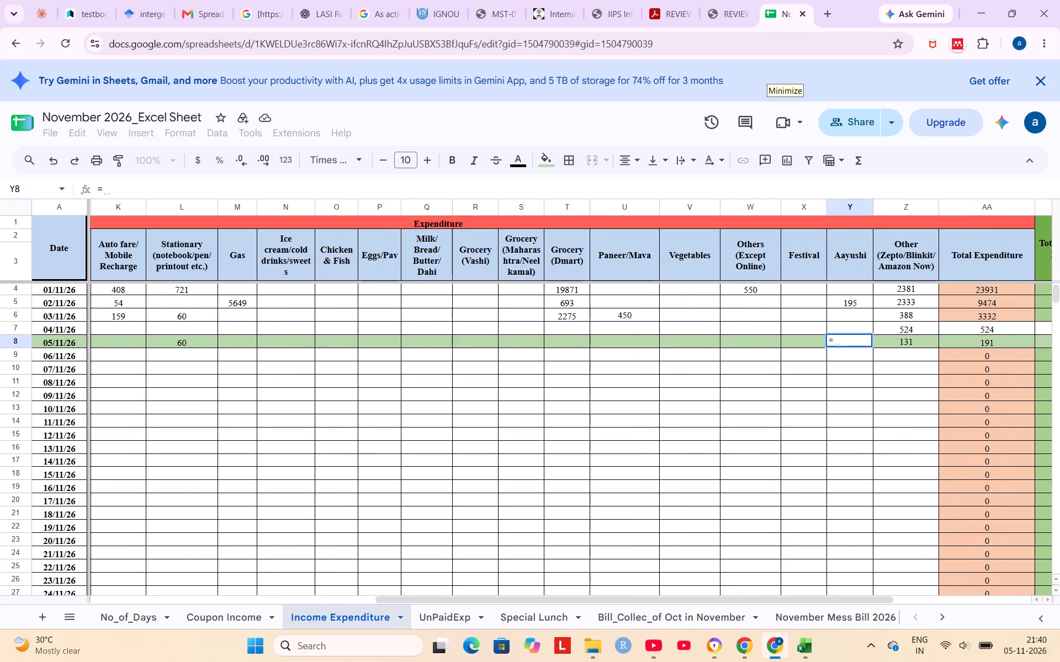
{"action": "type", "text": "87+"}
{"action": "type", "text": "200+"}
{"action": "type", "text": "46"}
{"action": "key", "text": "8"}
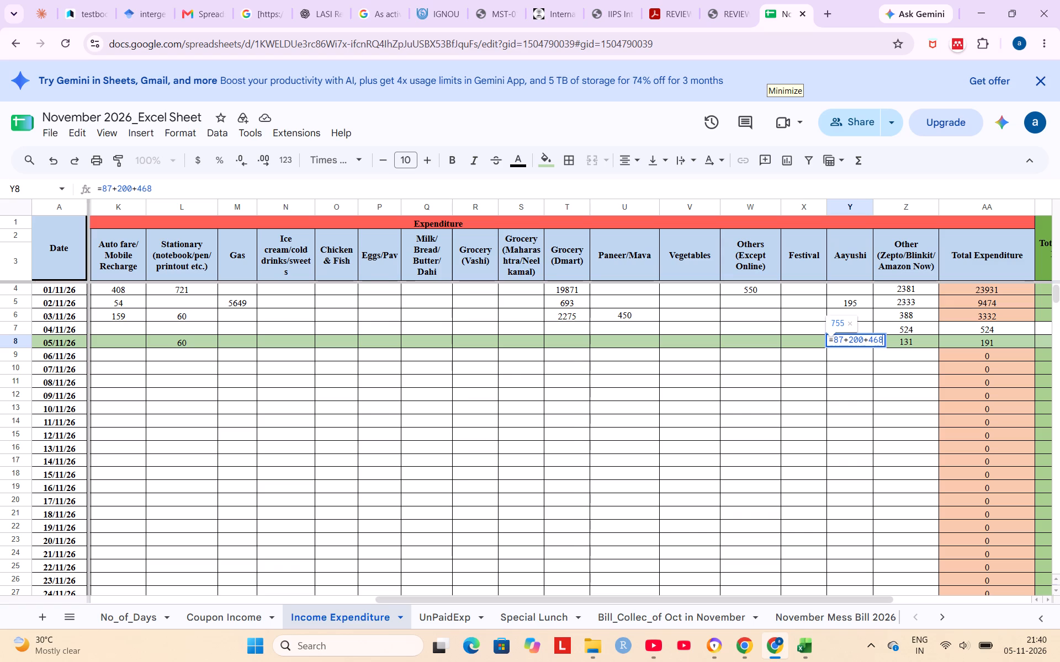
{"action": "key", "text": "Return"}
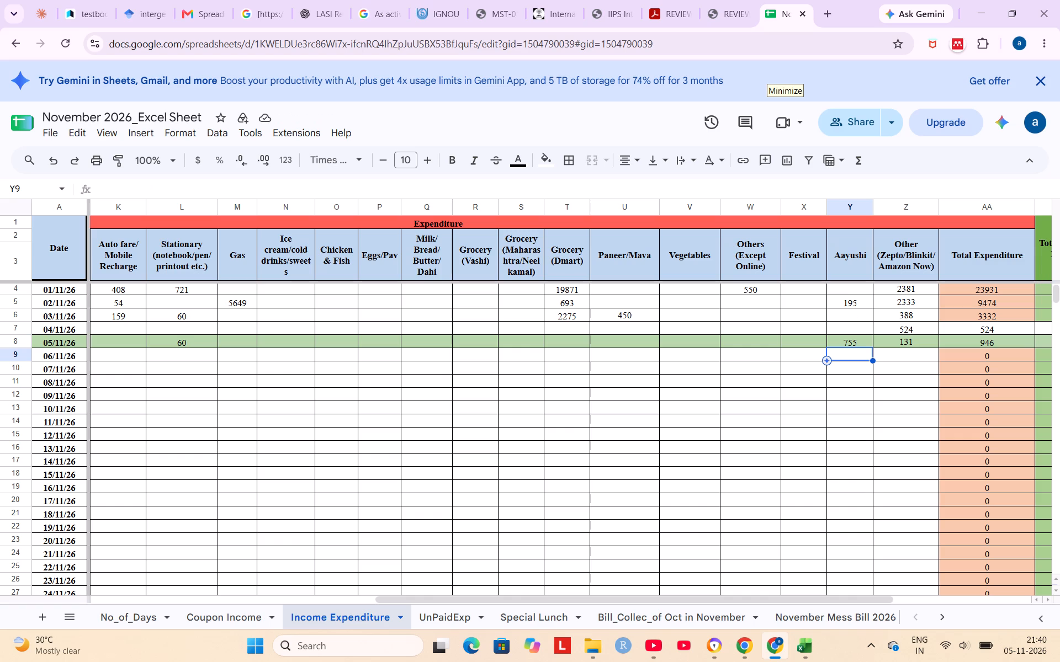
{"action": "key", "text": "ctrl+s"}
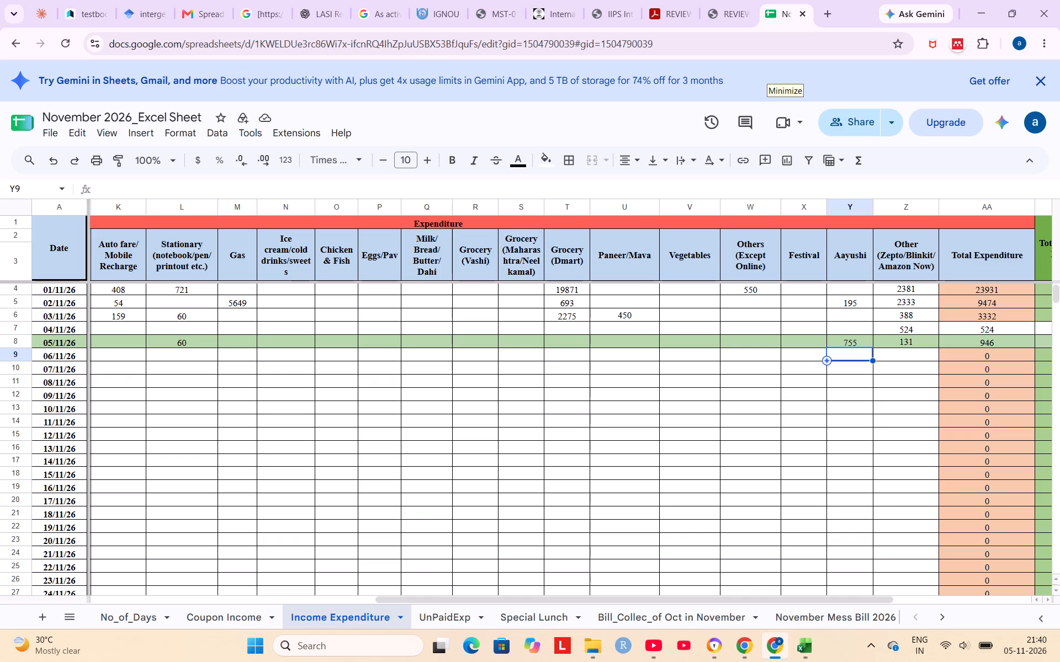
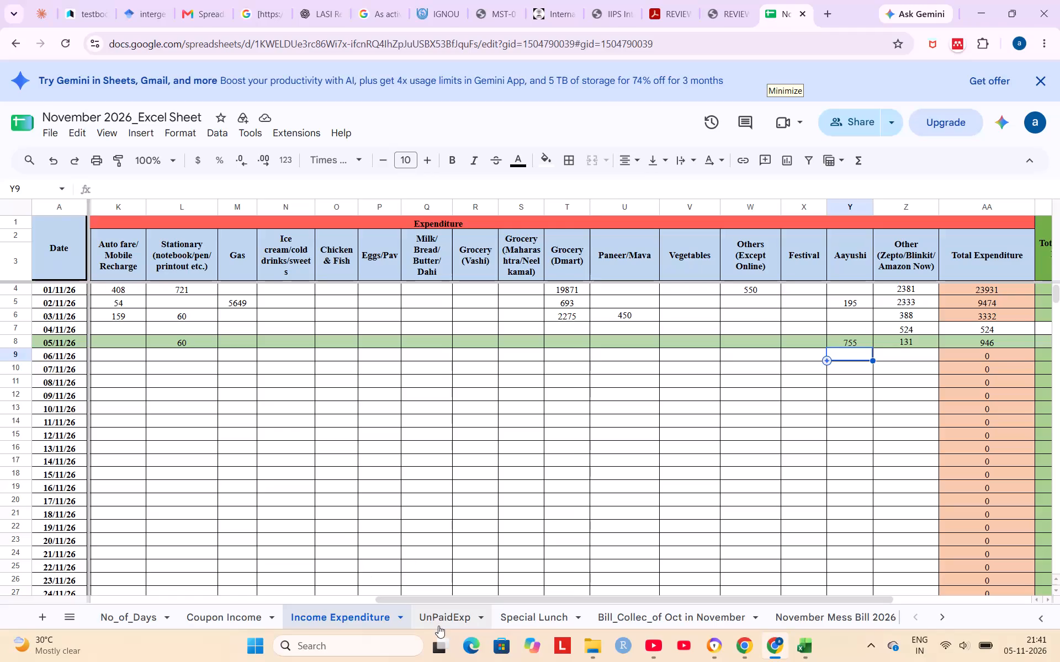
In the UnPaidExp sheet, enter 1500 for 03/11/26 and 2000 for 04/11/26 under Fruits/Jalebi/samasa.
{"action": "left_click", "coordinate": [439, 626]}
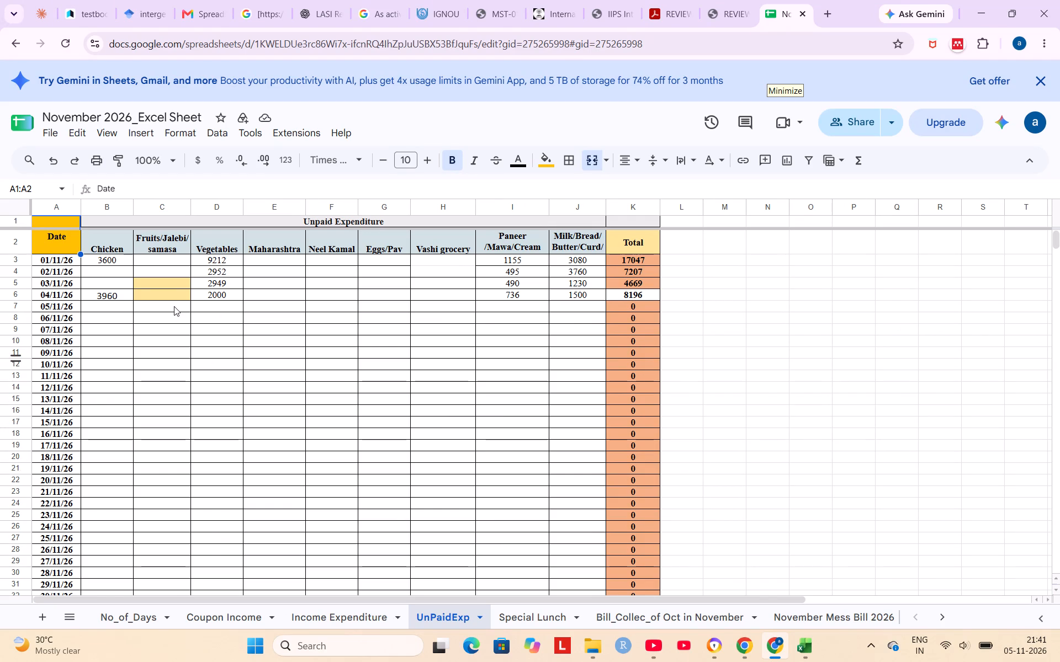
{"action": "left_click", "coordinate": [160, 280]}
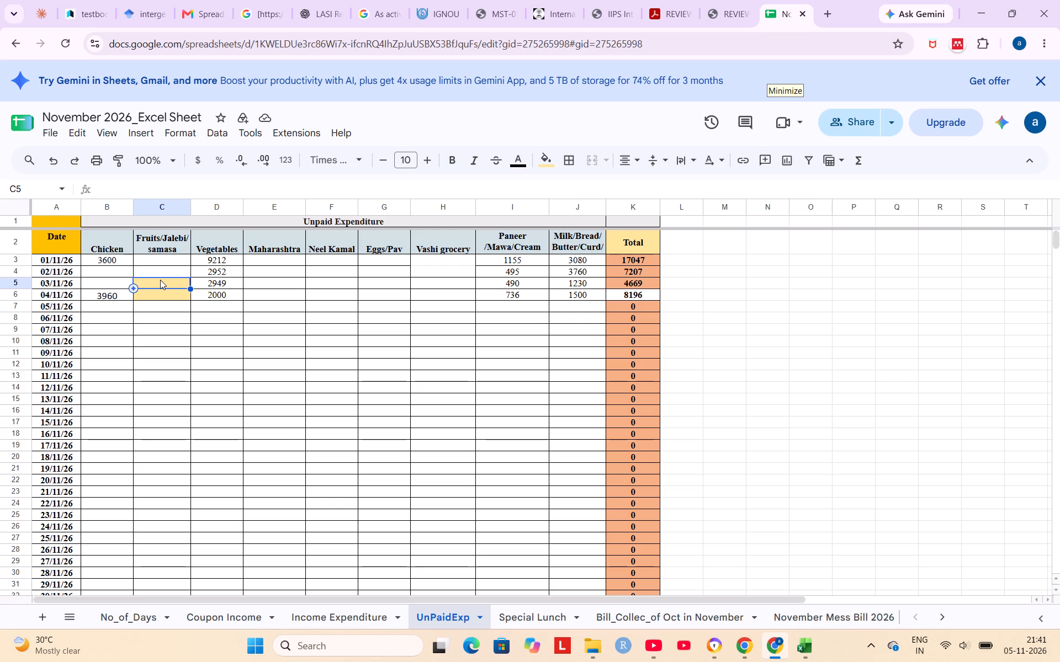
{"action": "type", "text": "1500"}
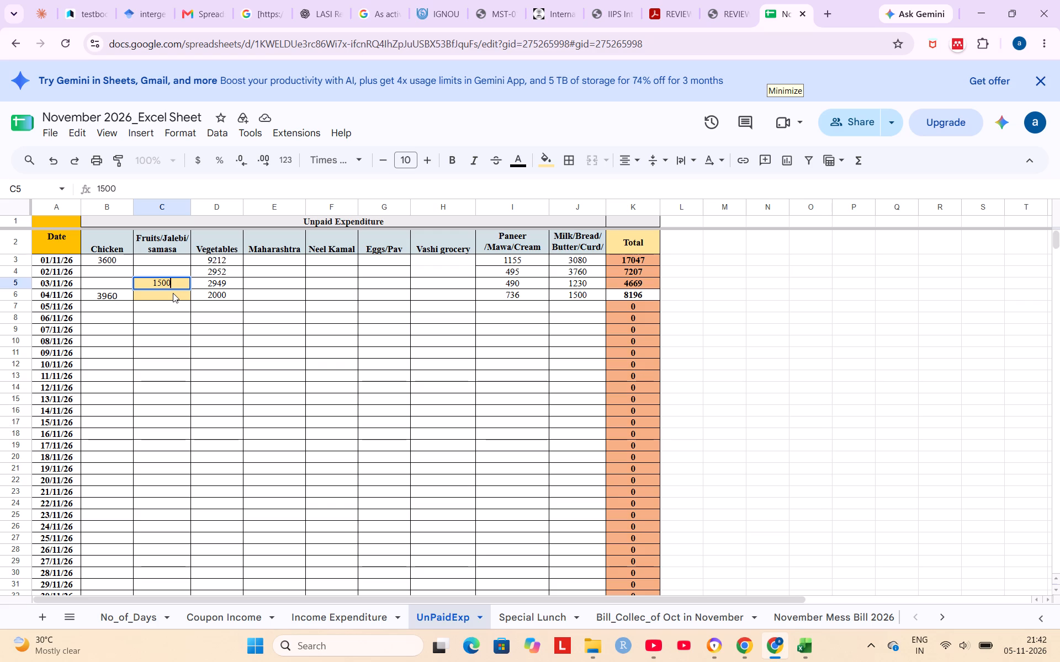
{"action": "left_click", "coordinate": [226, 332]}
{"action": "left_click", "coordinate": [153, 292]}
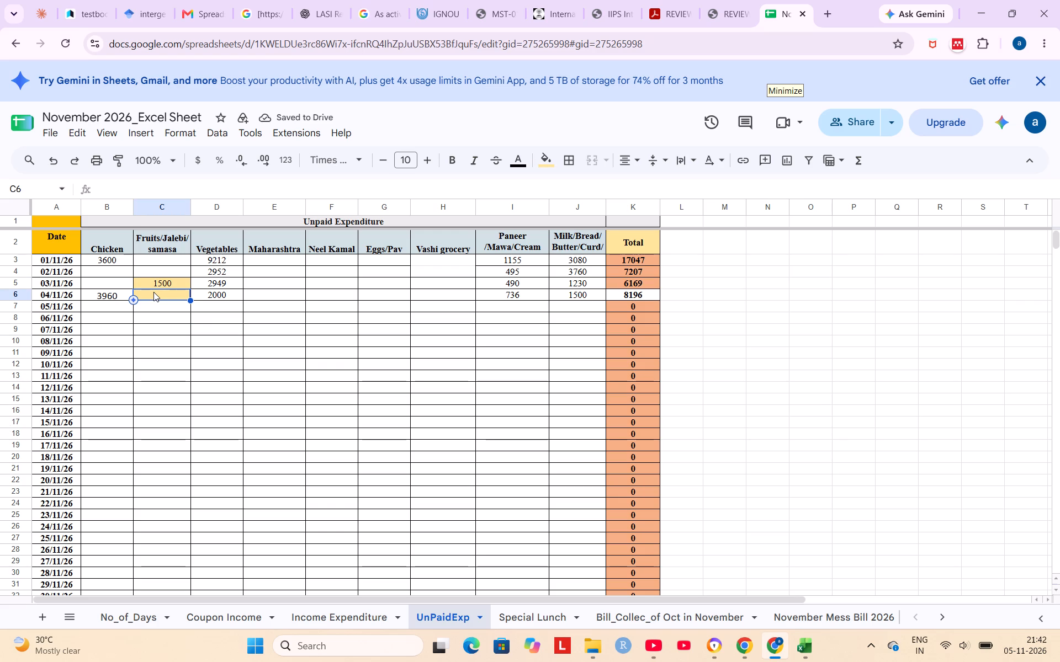
{"action": "type", "text": "2000"}
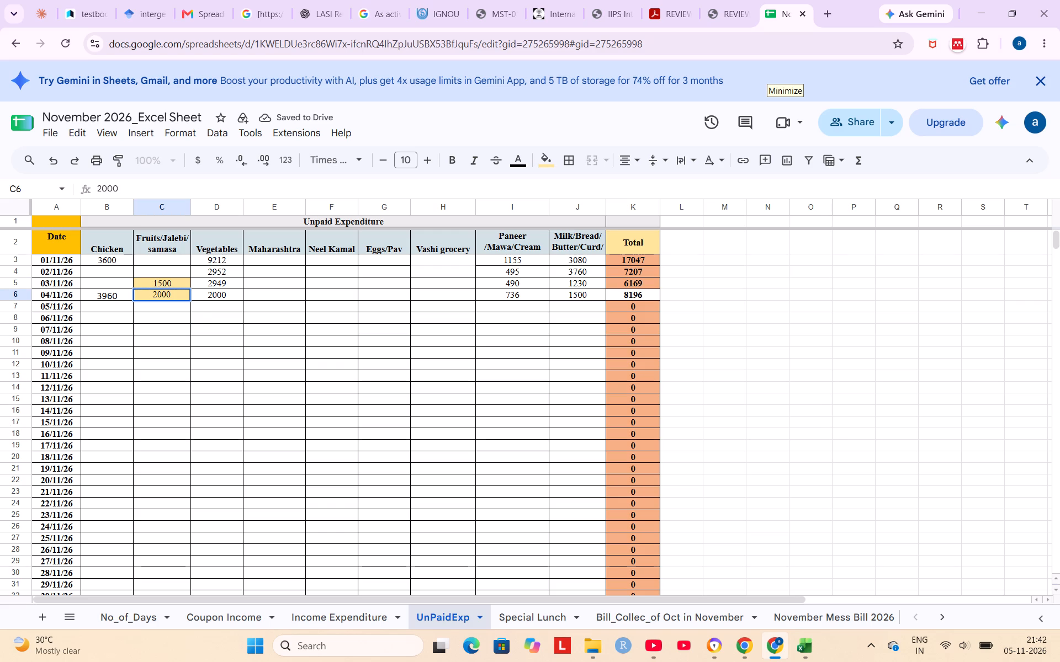
{"action": "left_click", "coordinate": [195, 317]}
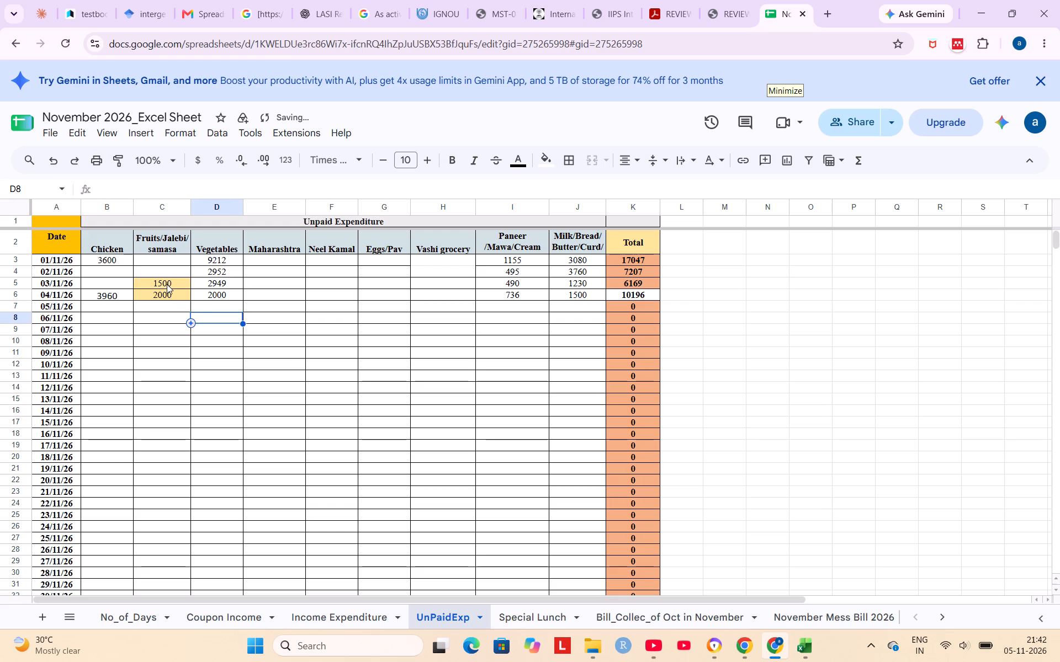
Fill the 03/11/26 and 04/11/26 cells under Fruits/Jalebi/samasa with white.
{"action": "left_click_drag", "start_coordinate": [167, 284], "coordinate": [166, 296]}
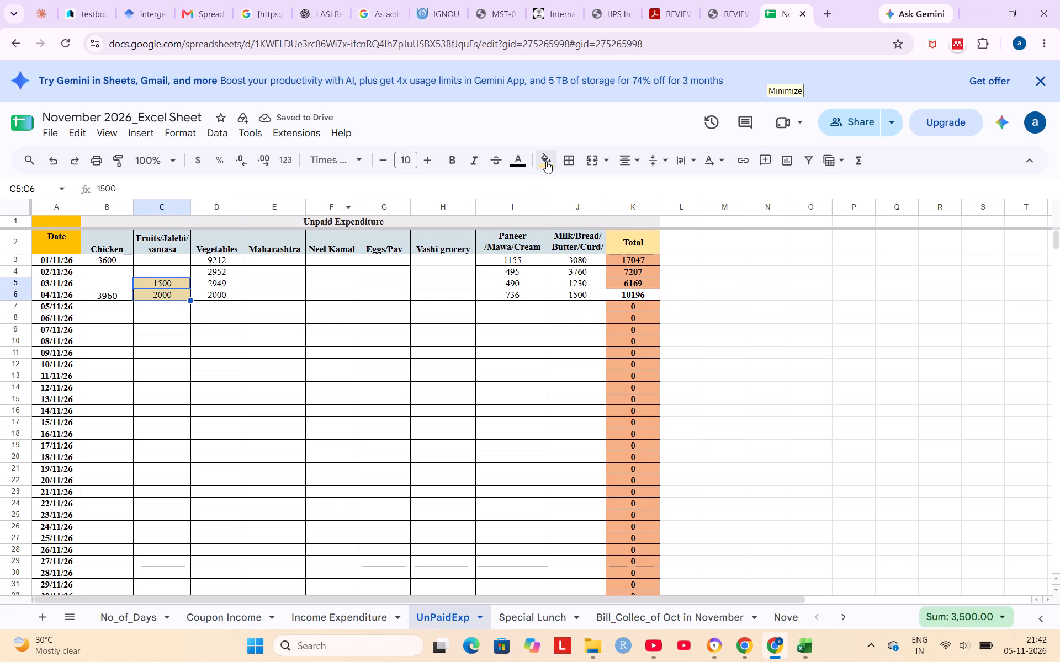
{"action": "left_click", "coordinate": [549, 159]}
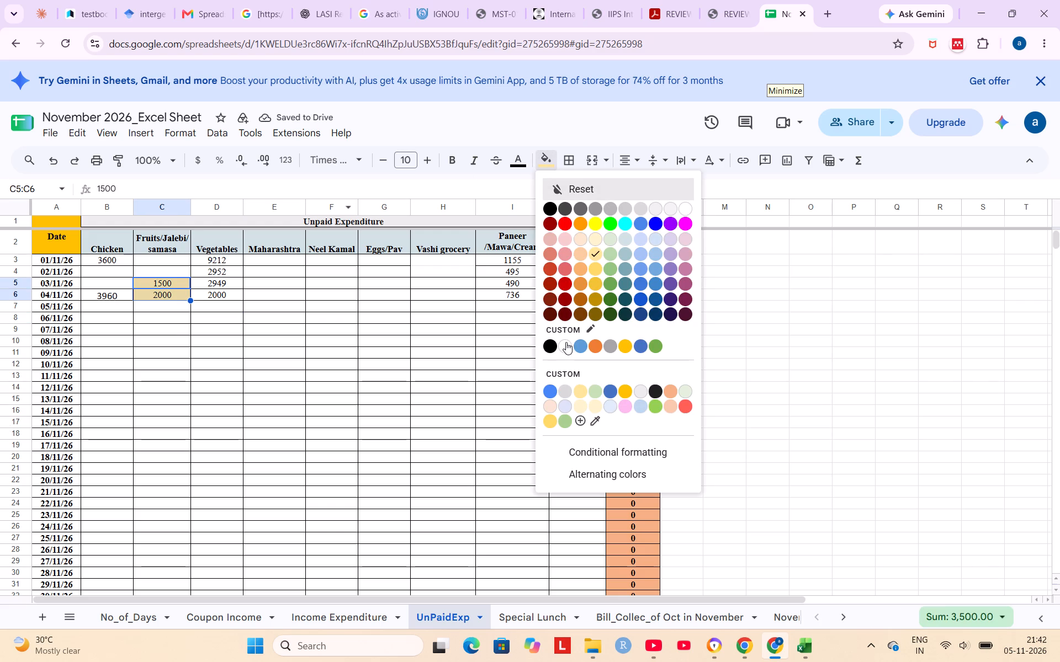
{"action": "left_click", "coordinate": [566, 342]}
{"action": "left_click", "coordinate": [362, 354]}
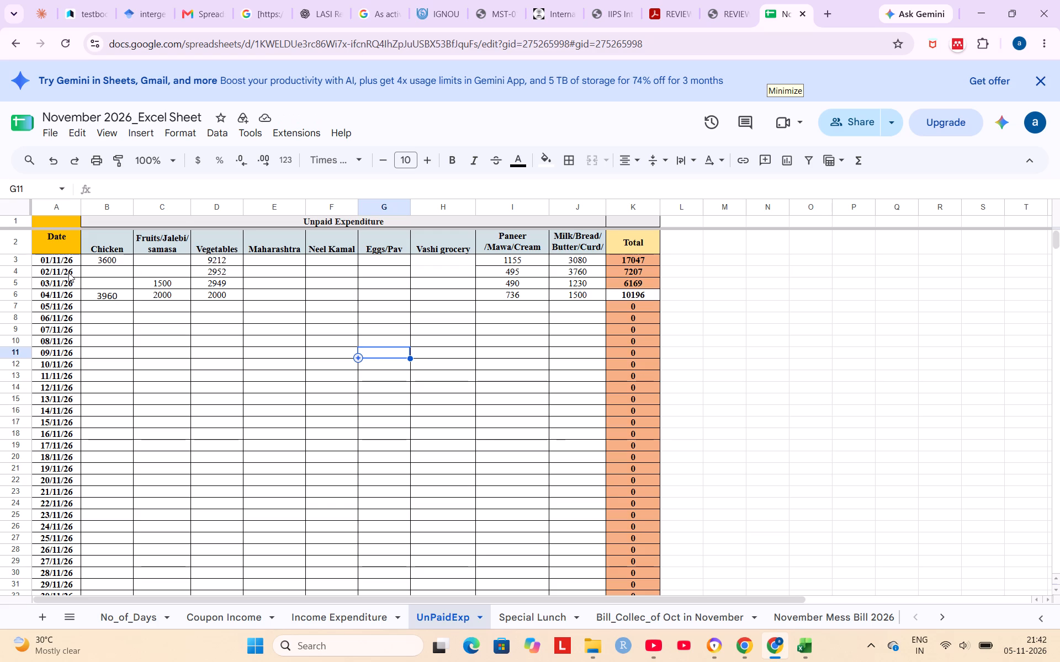
Enter 400 as the 02/11/26 unpaid expense under Eggs/Pav.
{"action": "left_click", "coordinate": [12, 271]}
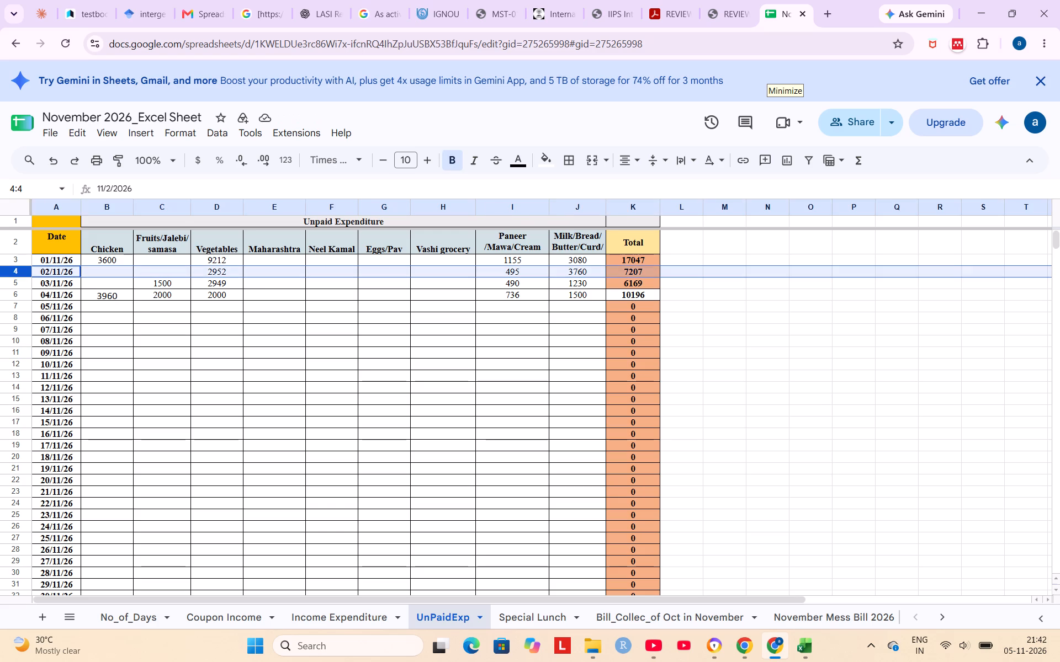
{"action": "left_click", "coordinate": [389, 277]}
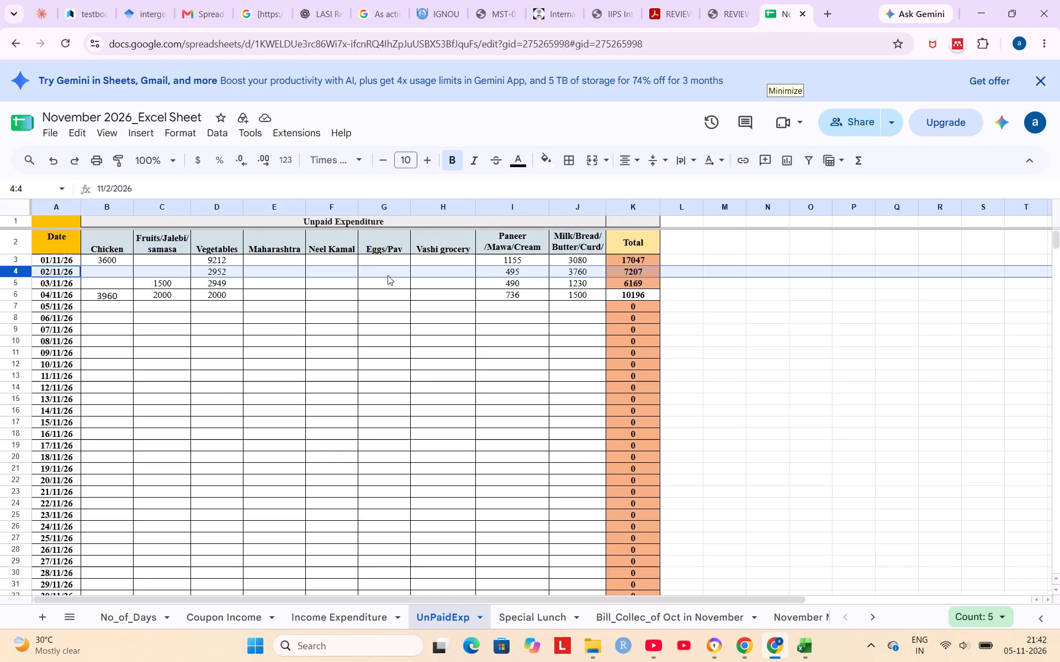
{"action": "left_click", "coordinate": [388, 275]}
{"action": "type", "text": "400"}
{"action": "left_click", "coordinate": [411, 347]}
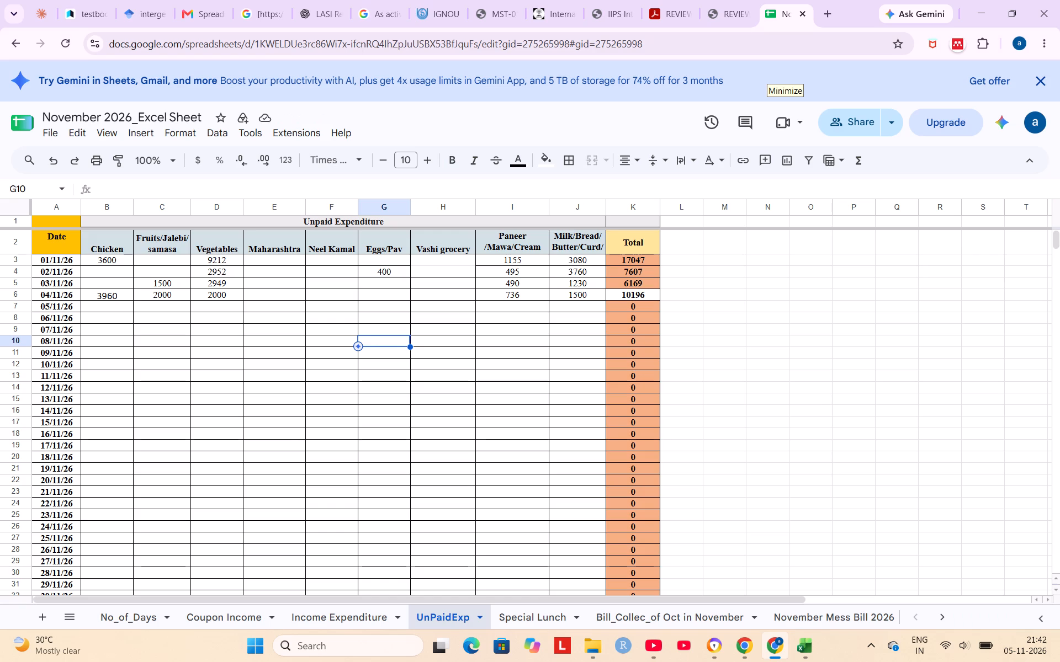
Fill the entire 05/11/26 row of the UnPaidExp sheet with light purple.
{"action": "left_click", "coordinate": [10, 307]}
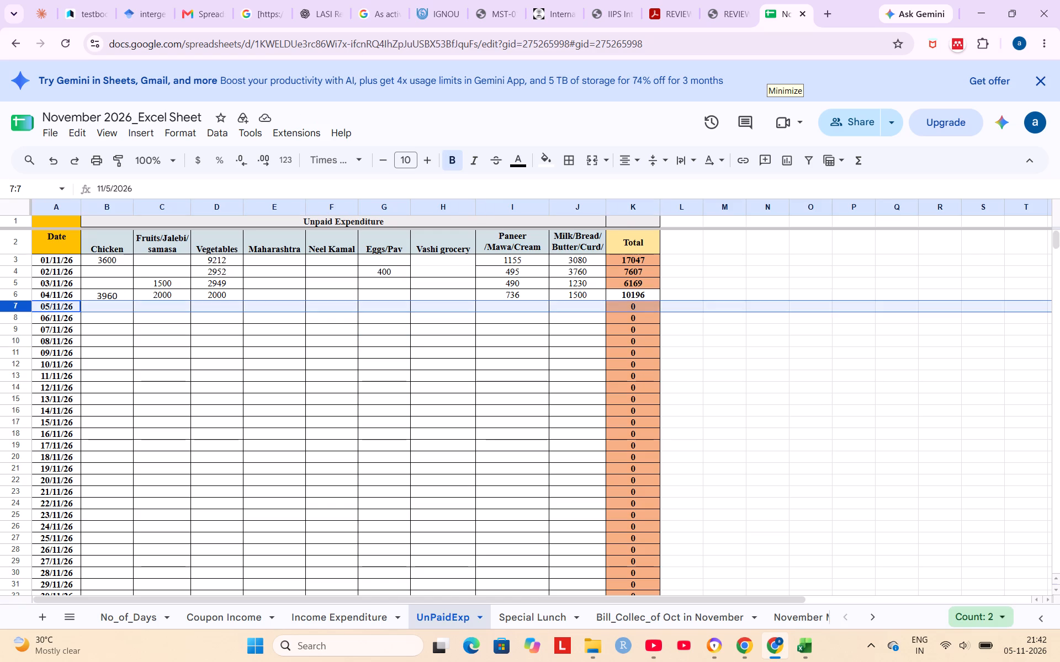
{"action": "left_click", "coordinate": [547, 162]}
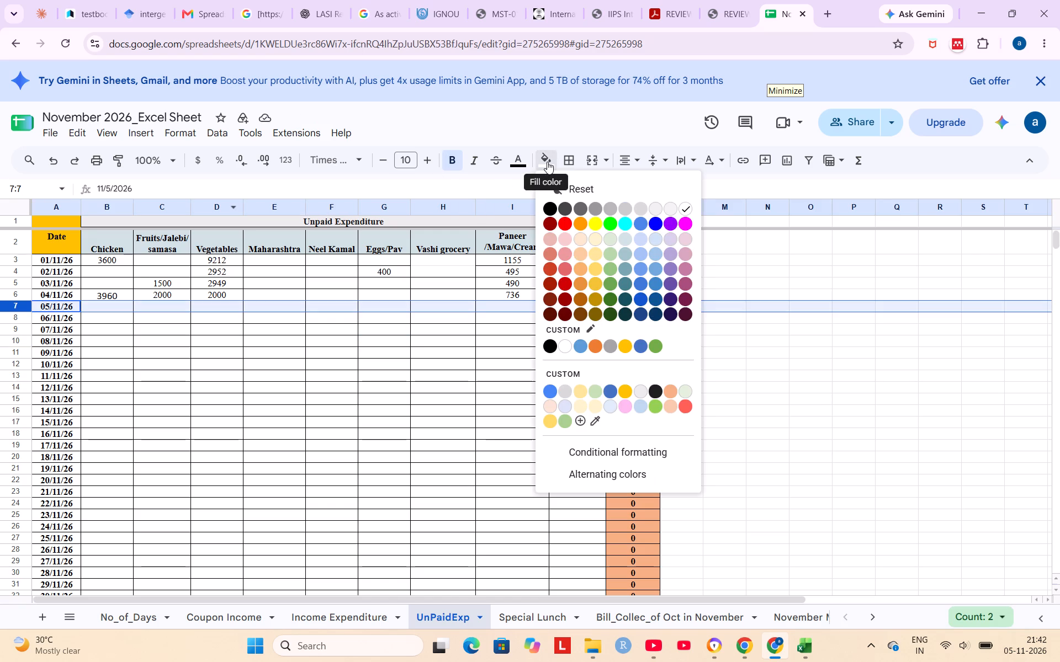
{"action": "left_click", "coordinate": [668, 239]}
{"action": "left_click", "coordinate": [383, 338]}
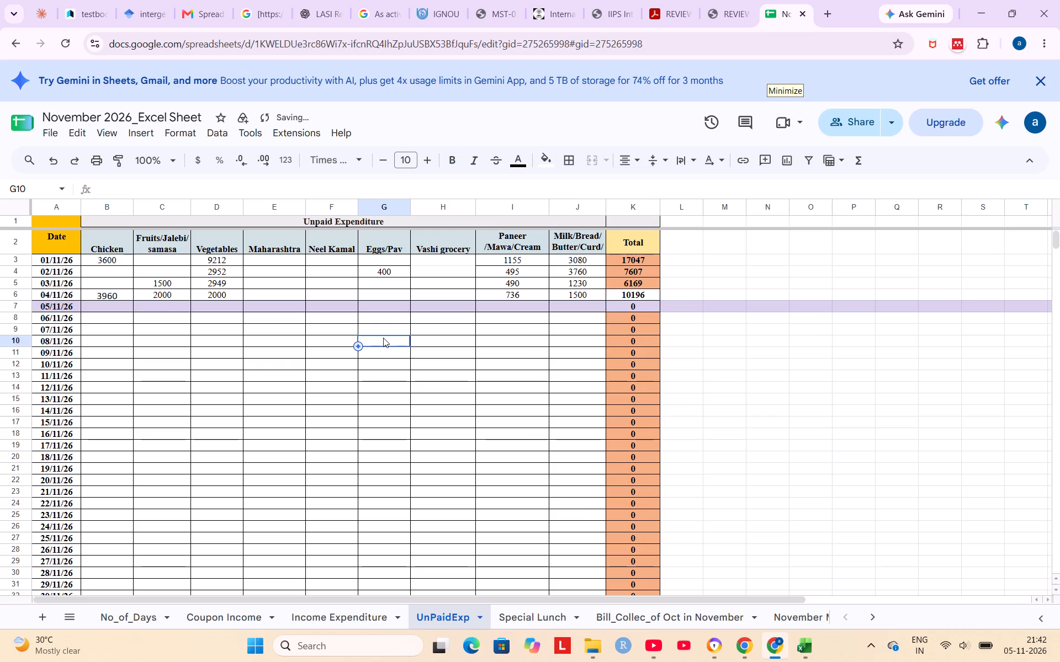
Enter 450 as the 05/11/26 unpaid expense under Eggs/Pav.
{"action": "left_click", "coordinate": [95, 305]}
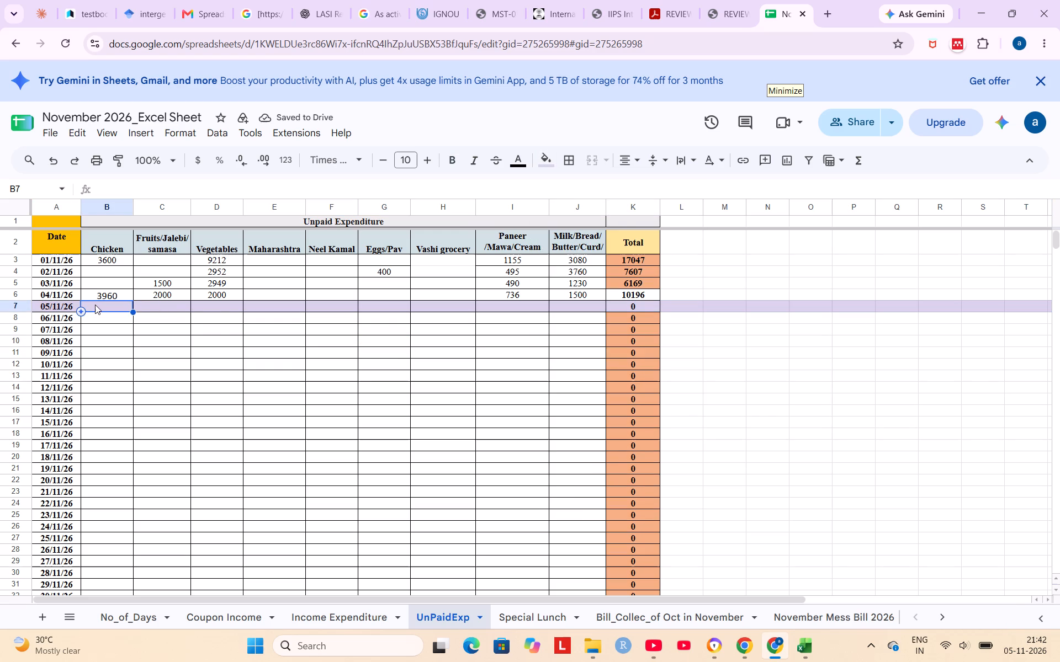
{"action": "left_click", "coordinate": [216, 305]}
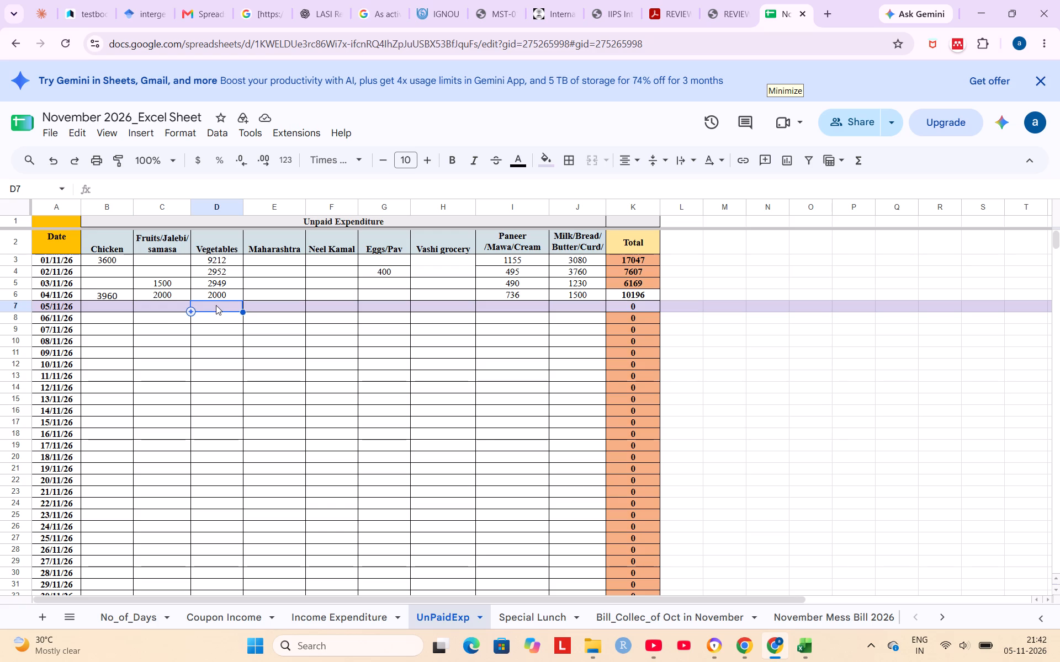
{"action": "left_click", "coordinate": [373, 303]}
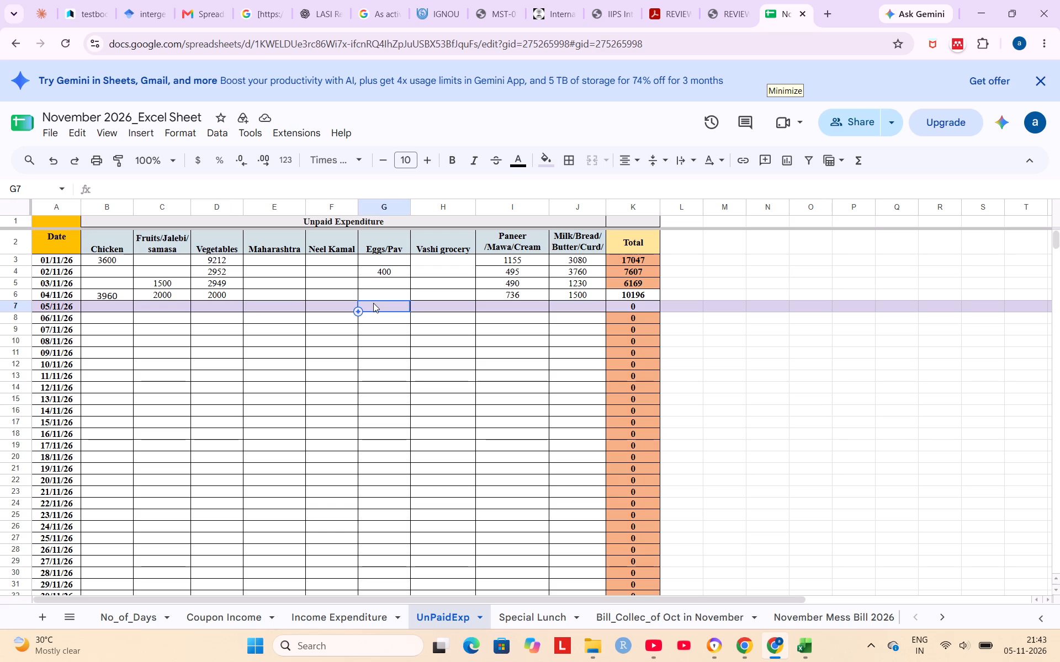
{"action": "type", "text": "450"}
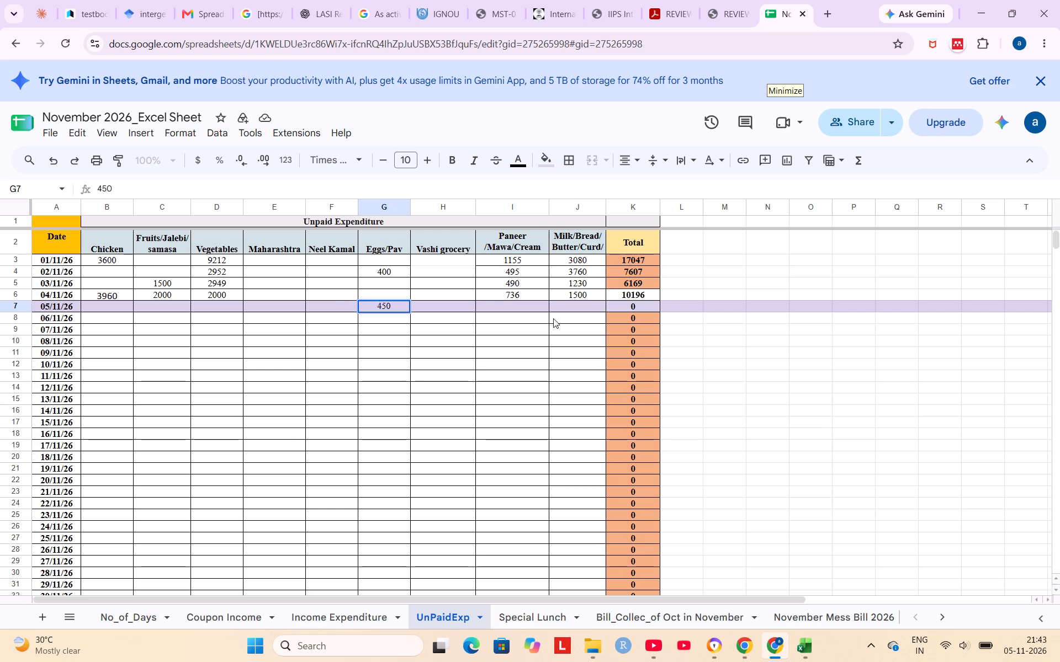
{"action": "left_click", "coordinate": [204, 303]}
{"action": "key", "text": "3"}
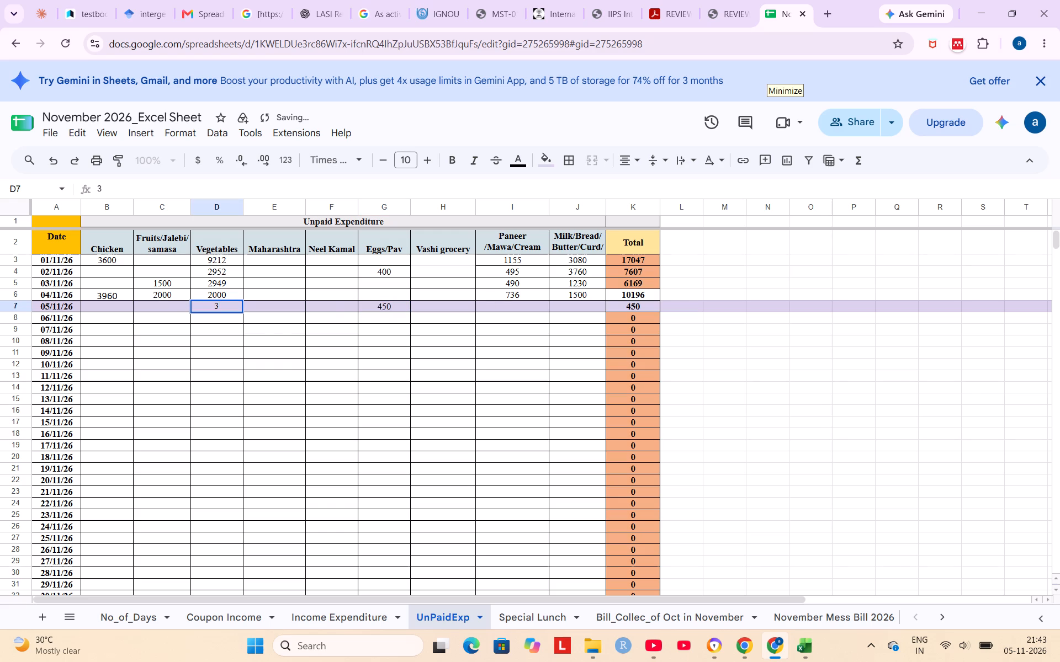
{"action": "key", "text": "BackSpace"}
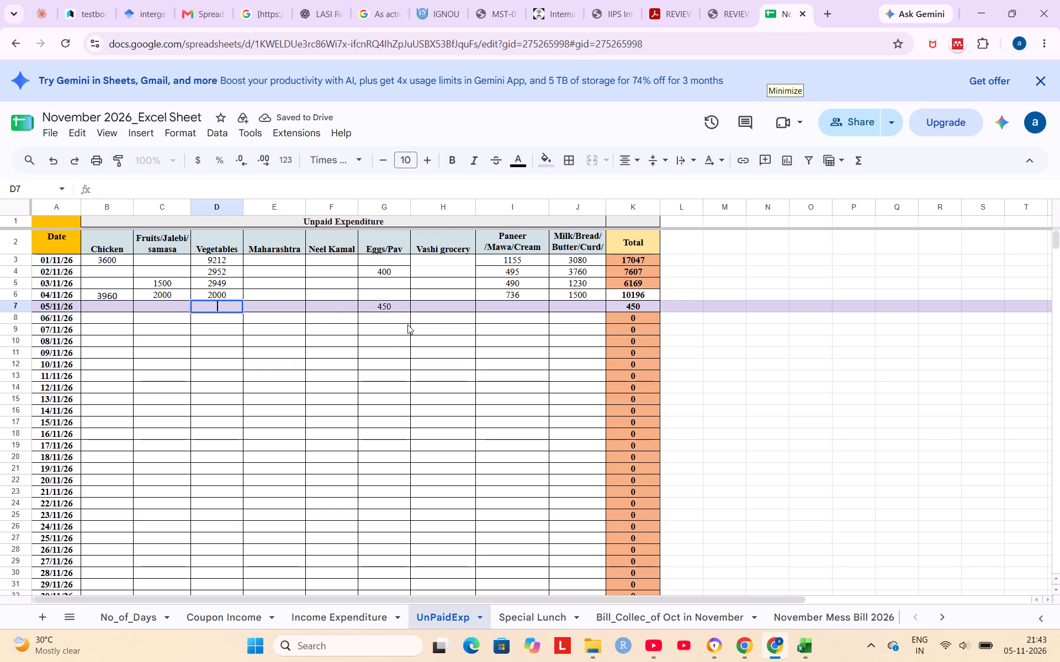
For 05/11/26, enter 3010 under Fruits/Jalebi/samasa and 660 under Chicken.
{"action": "left_click", "coordinate": [161, 303]}
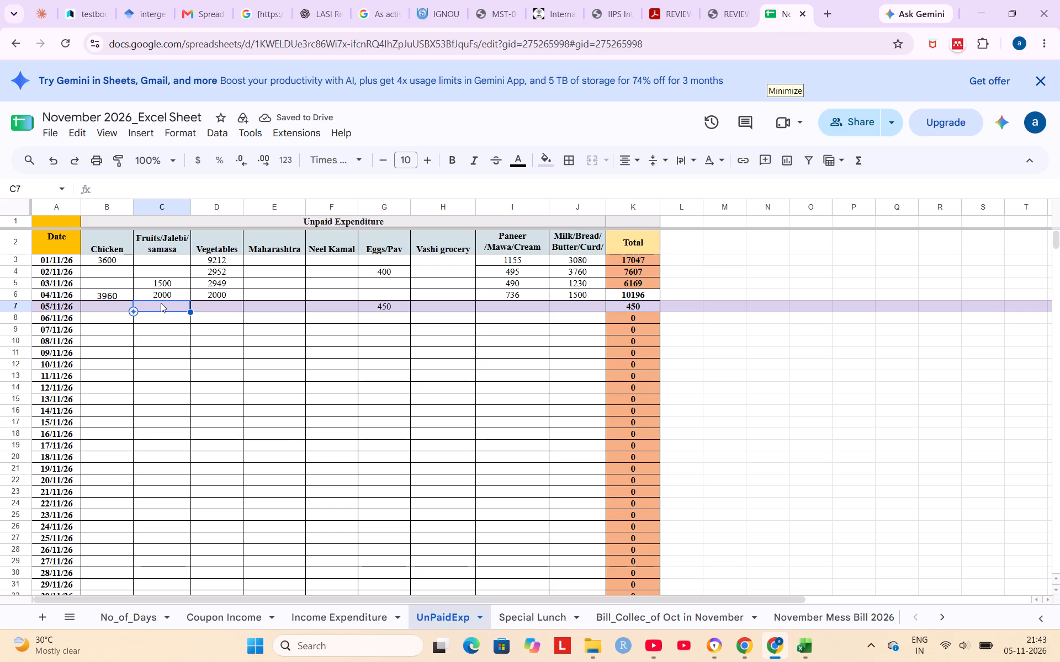
{"action": "type", "text": "3010"}
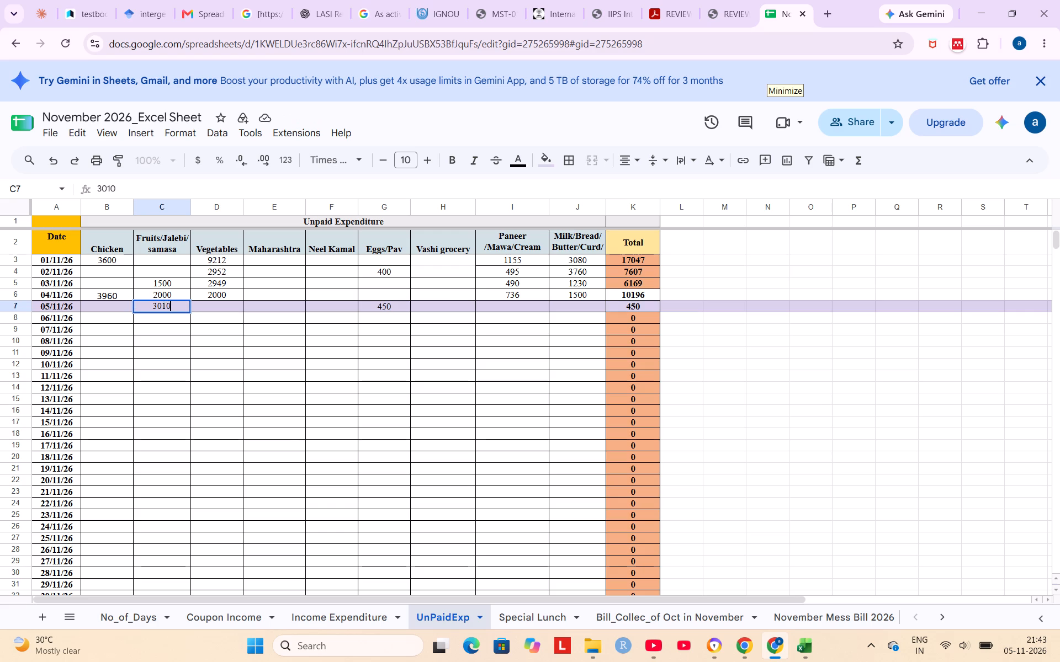
{"action": "left_click", "coordinate": [92, 306]}
{"action": "type", "text": "660"}
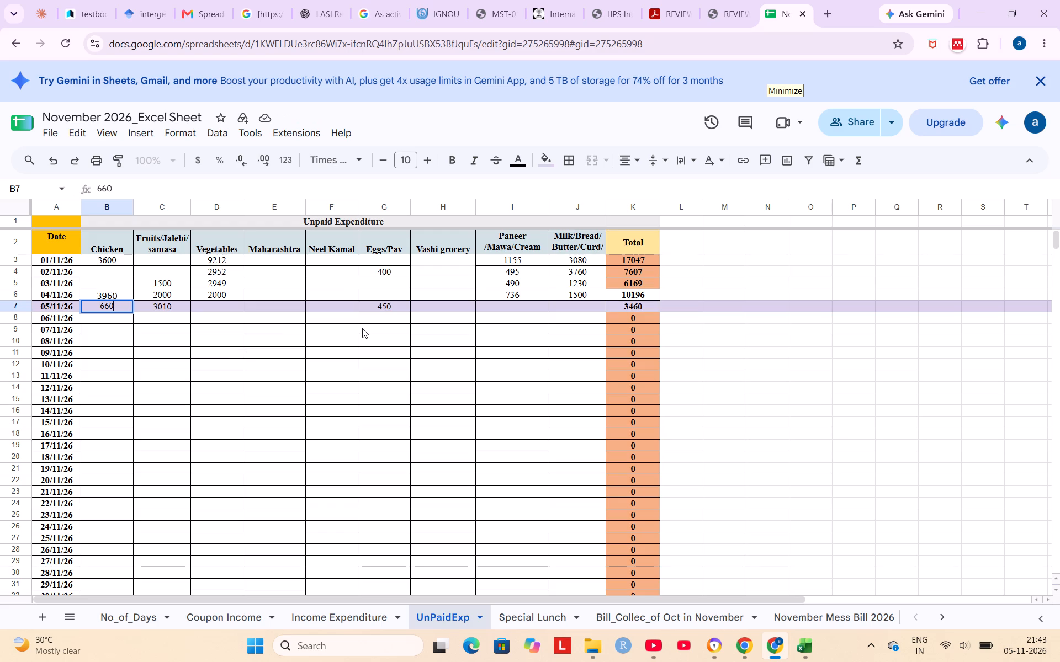
Replace the 05/11/26 Eggs/Pav entry with the formula =450+750.
{"action": "left_click", "coordinate": [393, 305]}
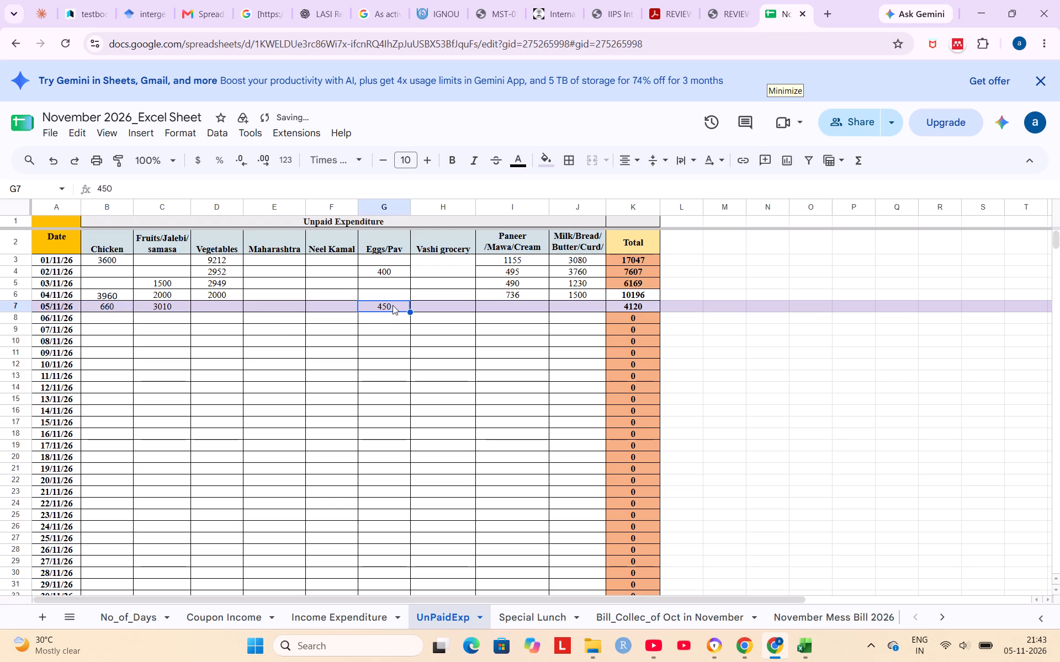
{"action": "key", "text": "BackSpace"}
{"action": "key", "text": "equal"}
{"action": "type", "text": "450+"}
{"action": "type", "text": "750"}
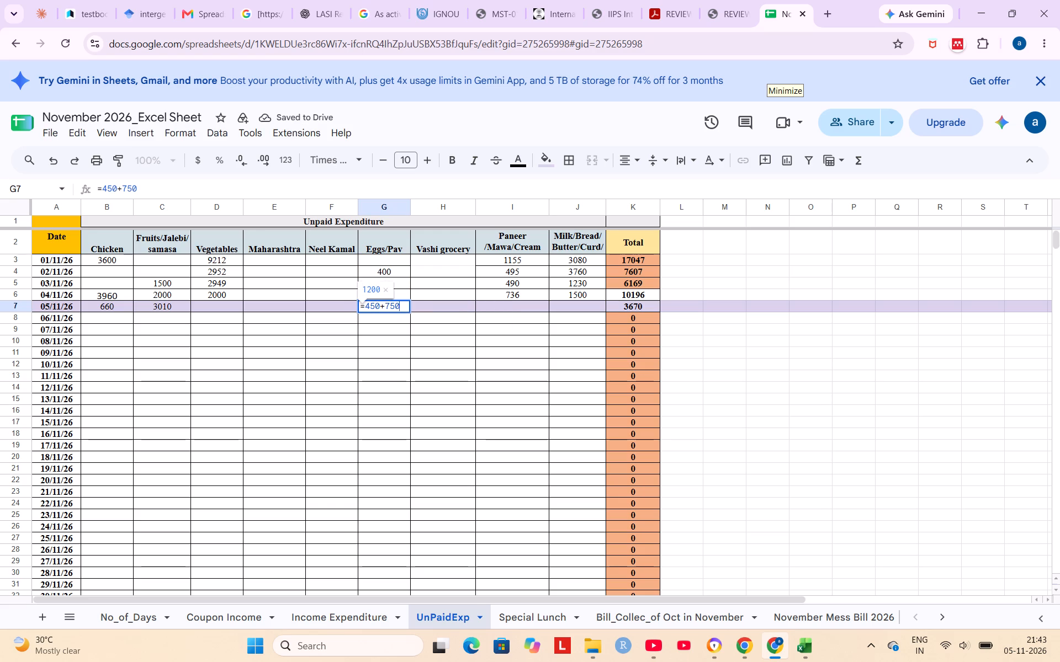
{"action": "key", "text": "Return"}
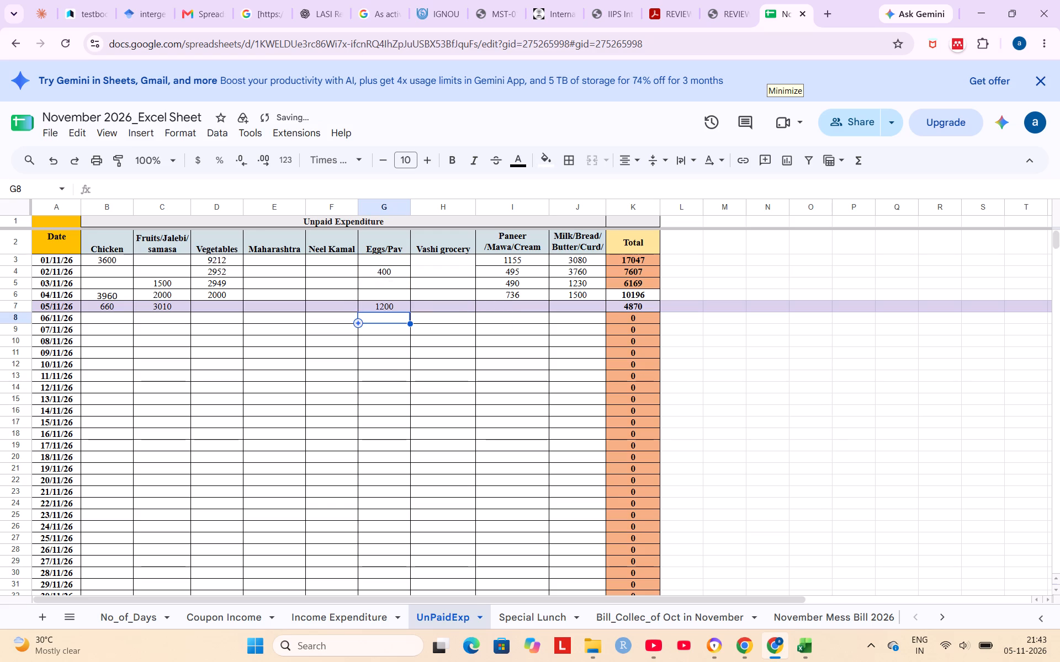
Enter 5308 as the 05/11/26 unpaid expense under Vegetables.
{"action": "left_click", "coordinate": [195, 303]}
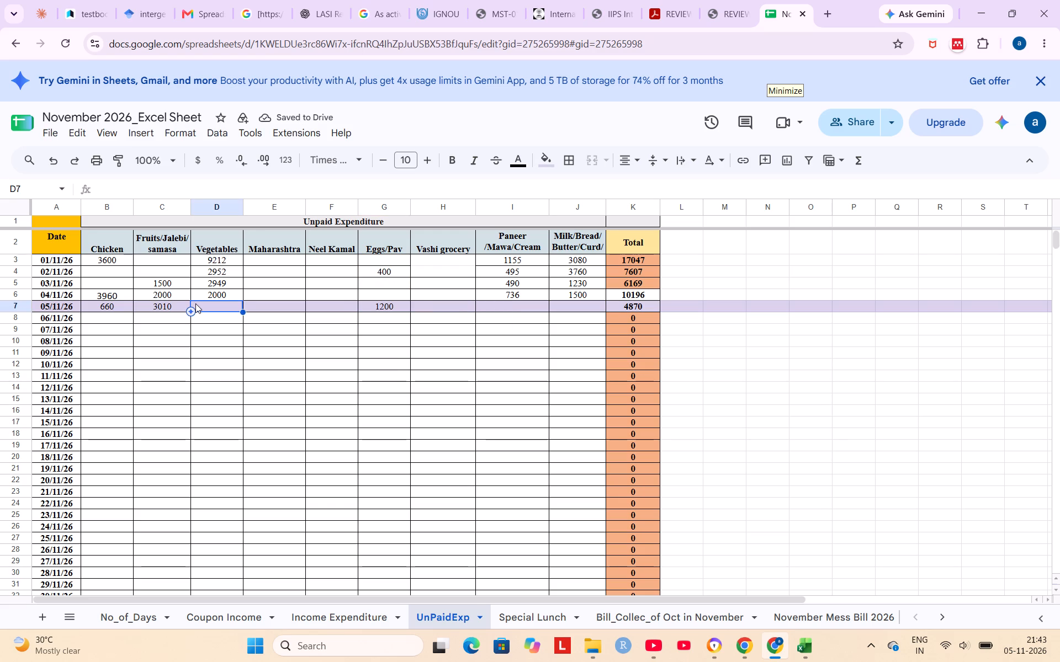
{"action": "type", "text": "5308"}
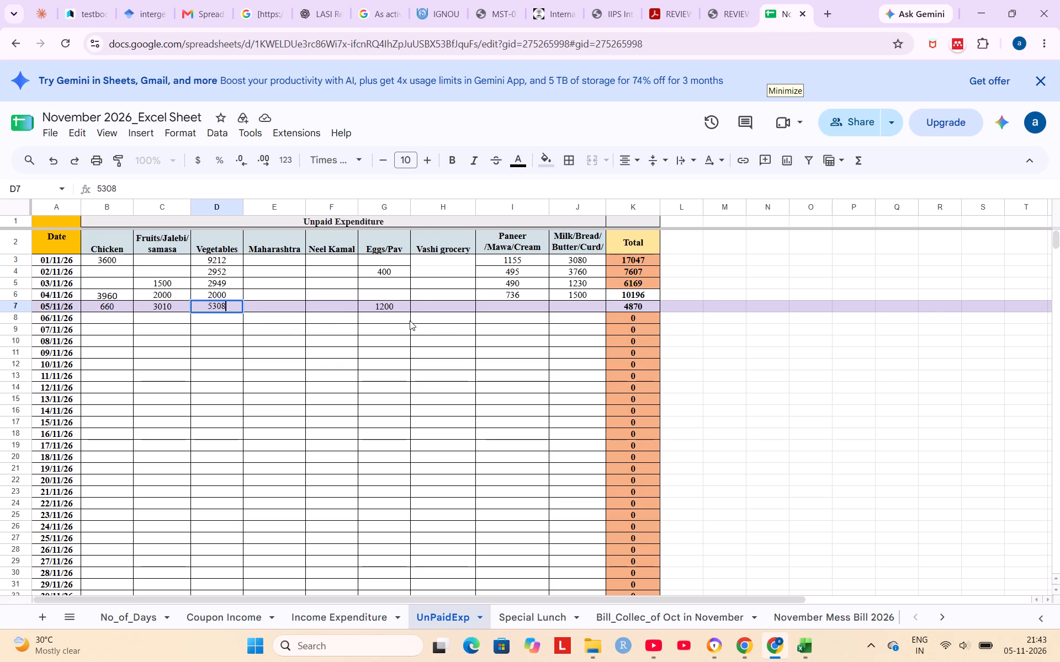
Enter the formula =2035+160+620 as the 05/11/26 unpaid expense under Milk/Bread/Butter/Curd.
{"action": "left_click", "coordinate": [560, 308]}
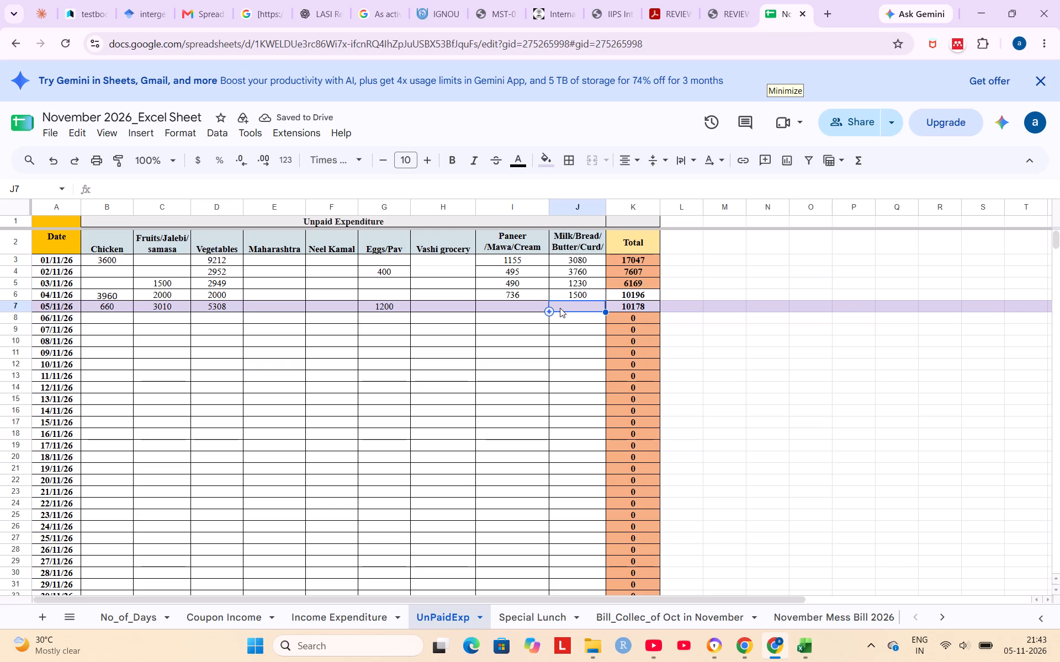
{"action": "key", "text": "equal"}
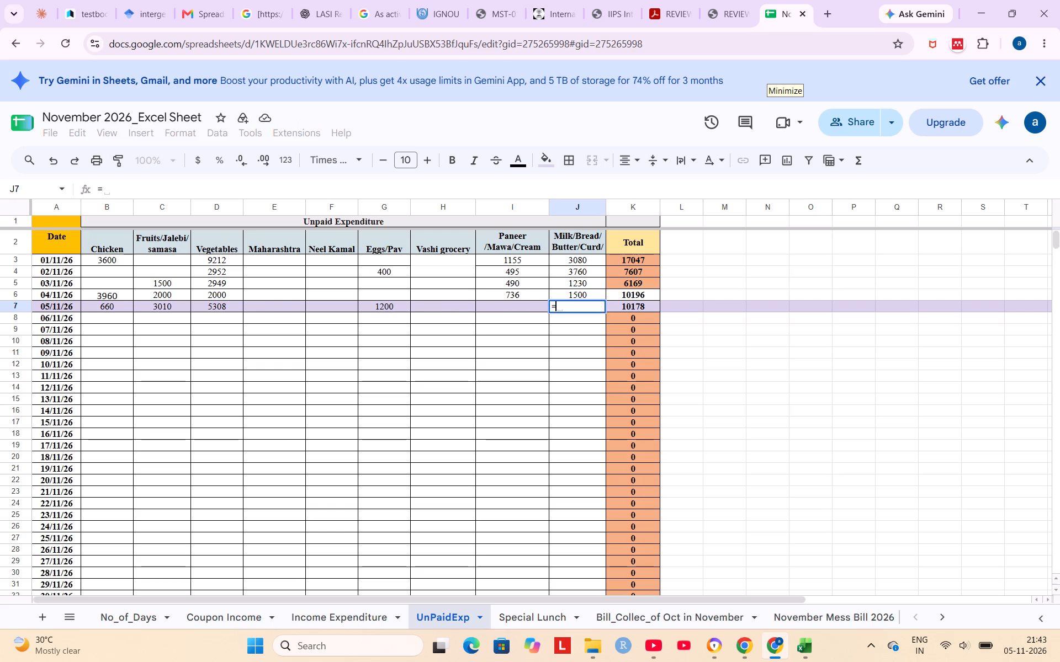
{"action": "type", "text": "2035+"}
{"action": "type", "text": "160"}
{"action": "key", "text": "plus"}
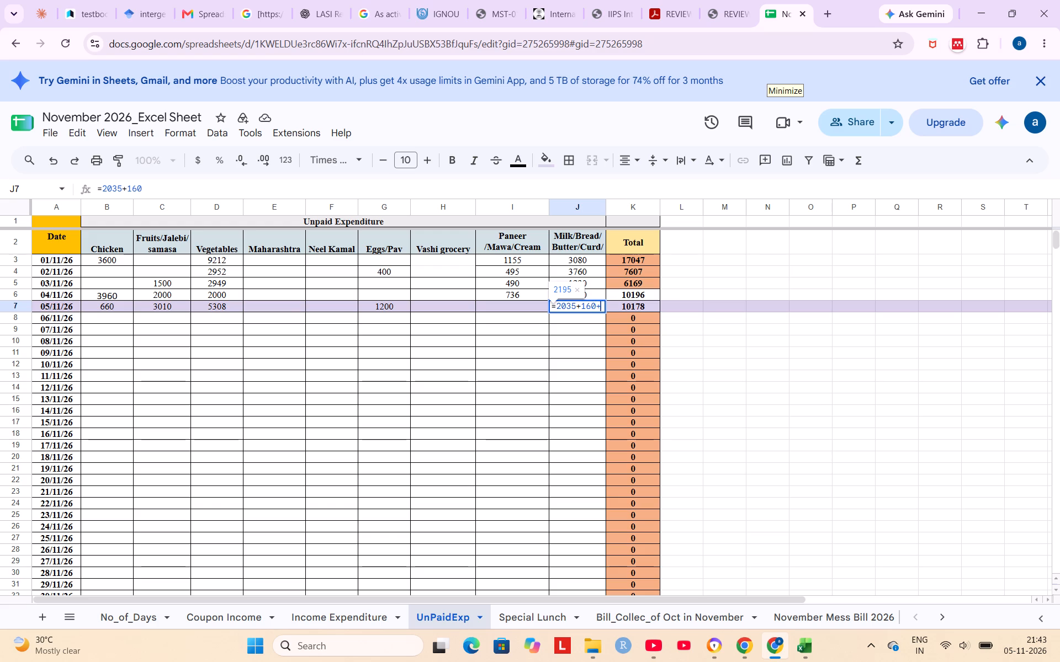
{"action": "type", "text": "620"}
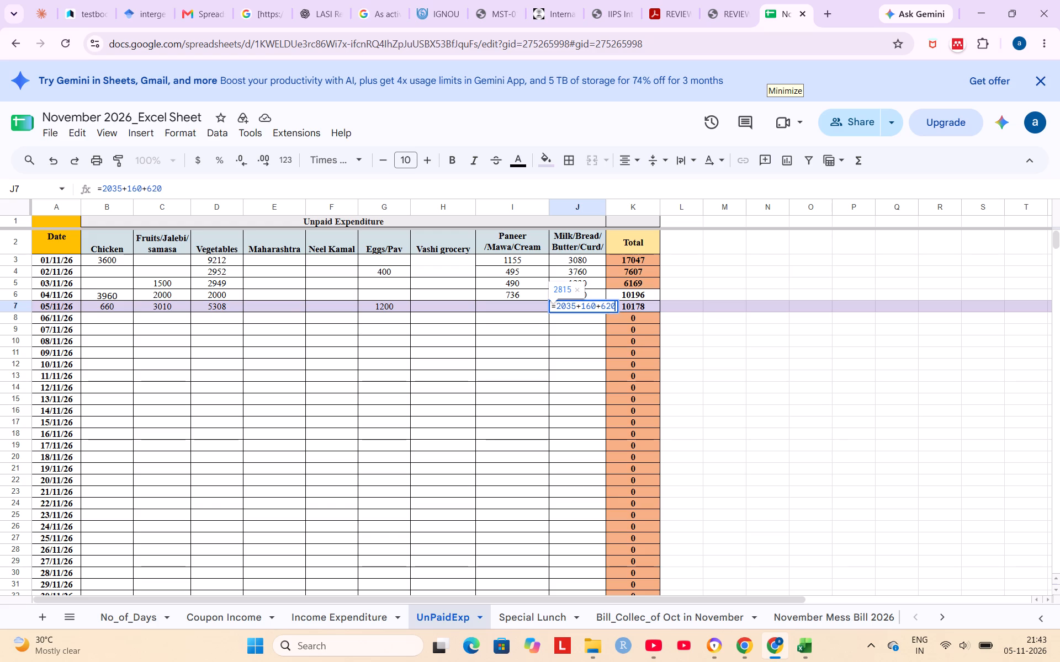
{"action": "key", "text": "Return"}
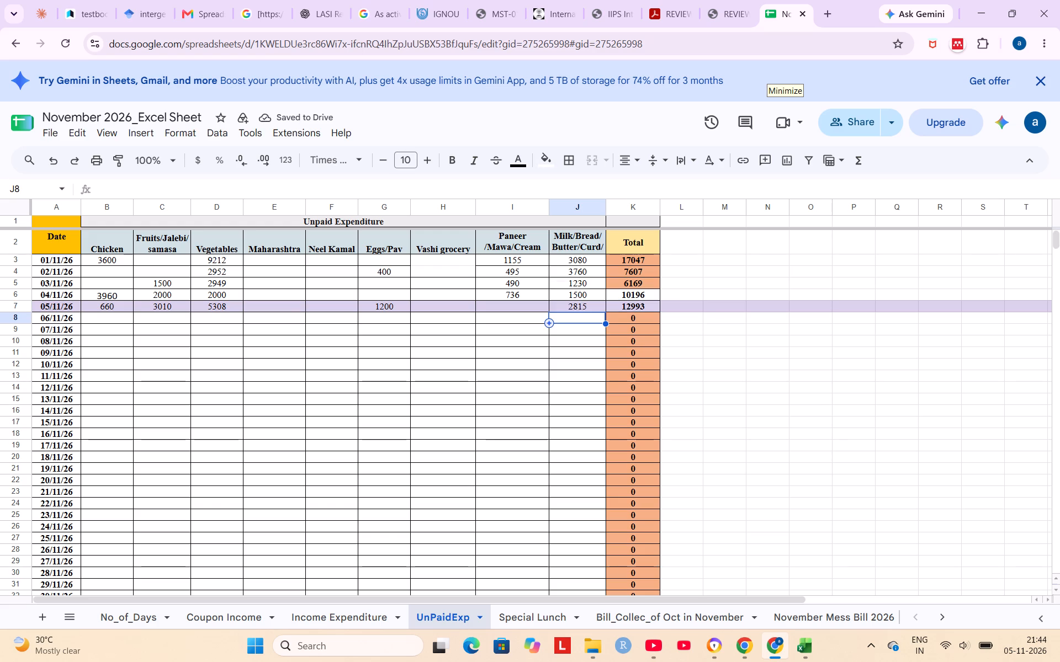
Check the formulas behind the 05/11/26 Milk/Bread/Butter/Curd and Eggs/Pav amounts.
{"action": "left_click", "coordinate": [589, 303]}
{"action": "double_click", "coordinate": [589, 303]}
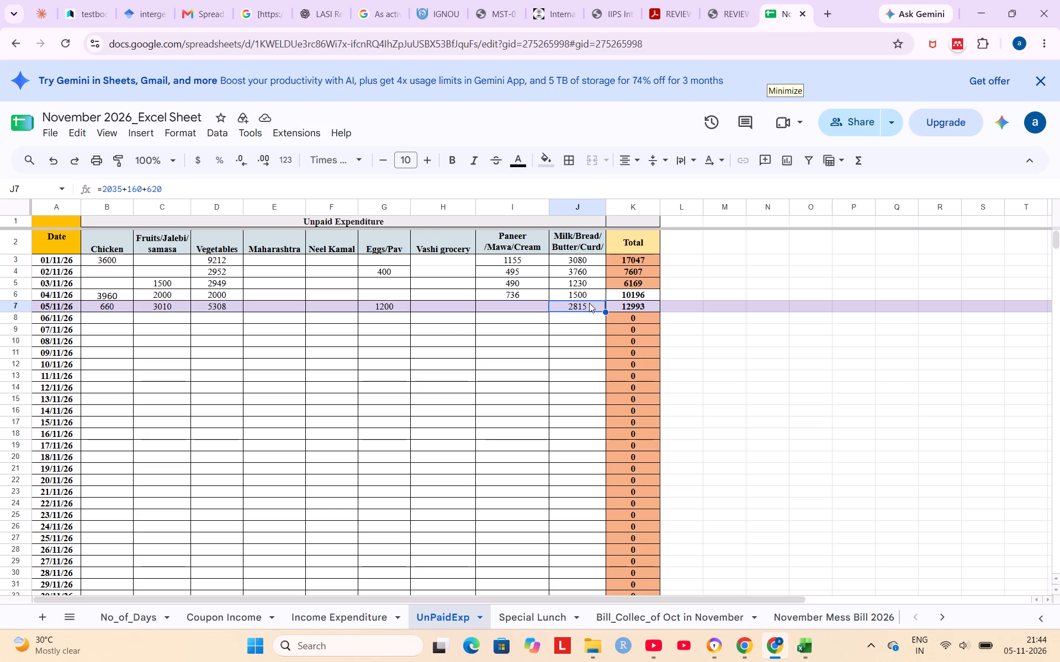
{"action": "double_click", "coordinate": [391, 305]}
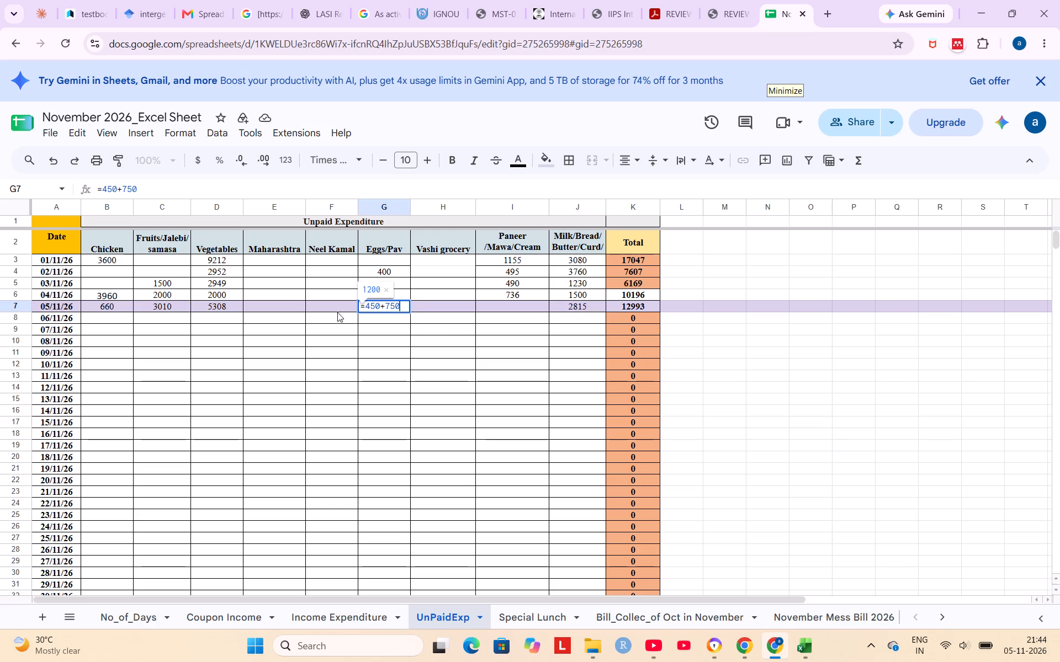
{"action": "left_click", "coordinate": [280, 327]}
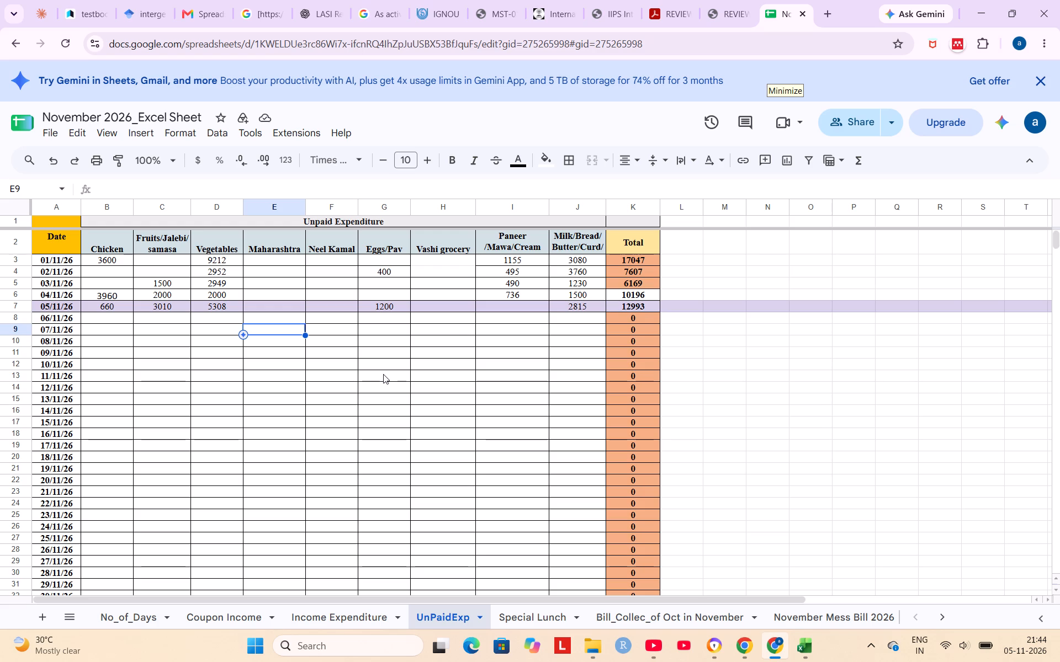
Change the fill of the entire 05/11/26 row in the UnPaidExp sheet to white.
{"action": "left_click", "coordinate": [12, 303]}
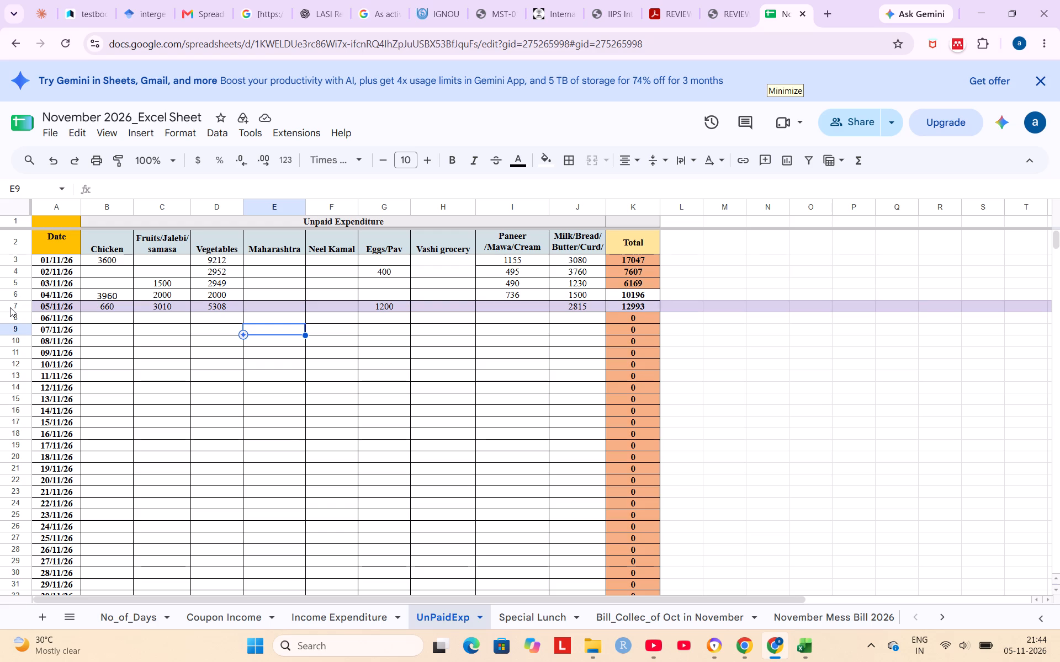
{"action": "left_click", "coordinate": [10, 307]}
{"action": "left_click", "coordinate": [542, 159]}
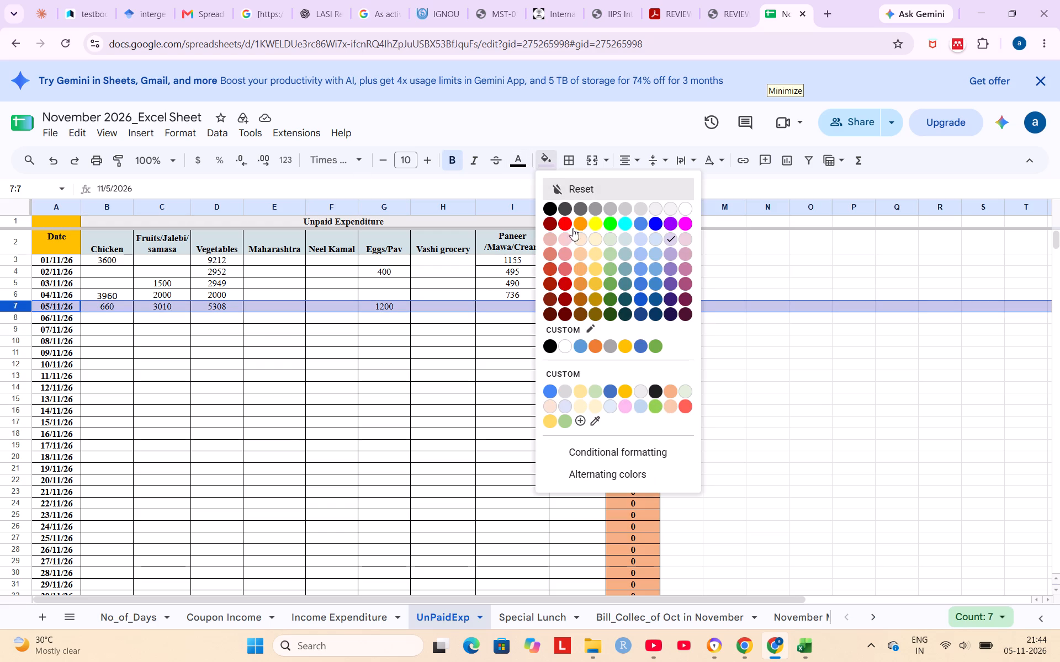
{"action": "left_click", "coordinate": [566, 349]}
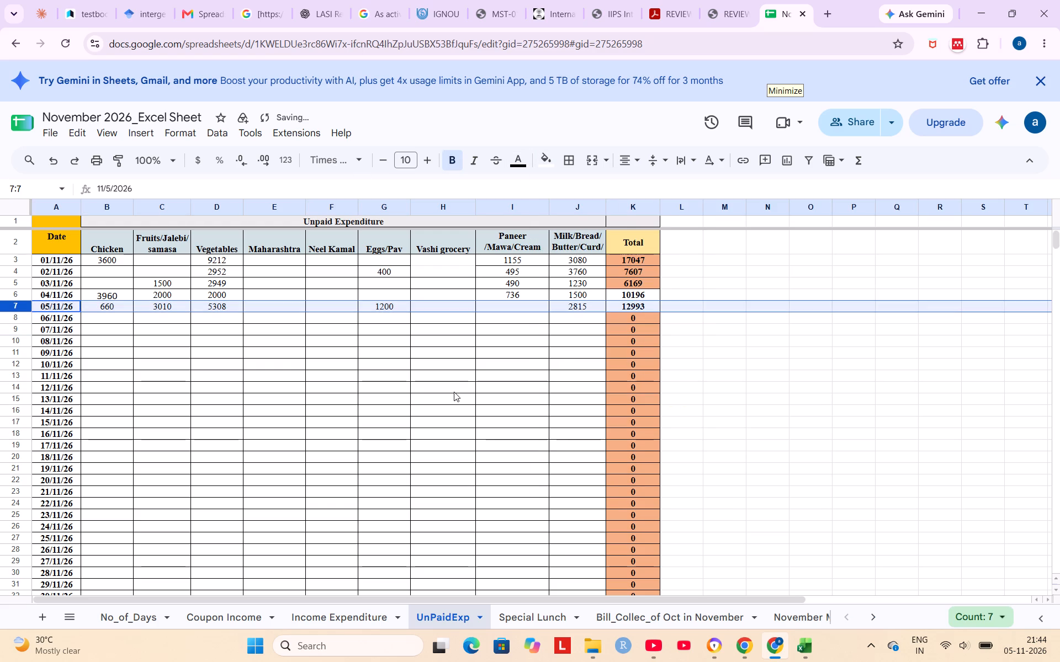
{"action": "left_click", "coordinate": [454, 392]}
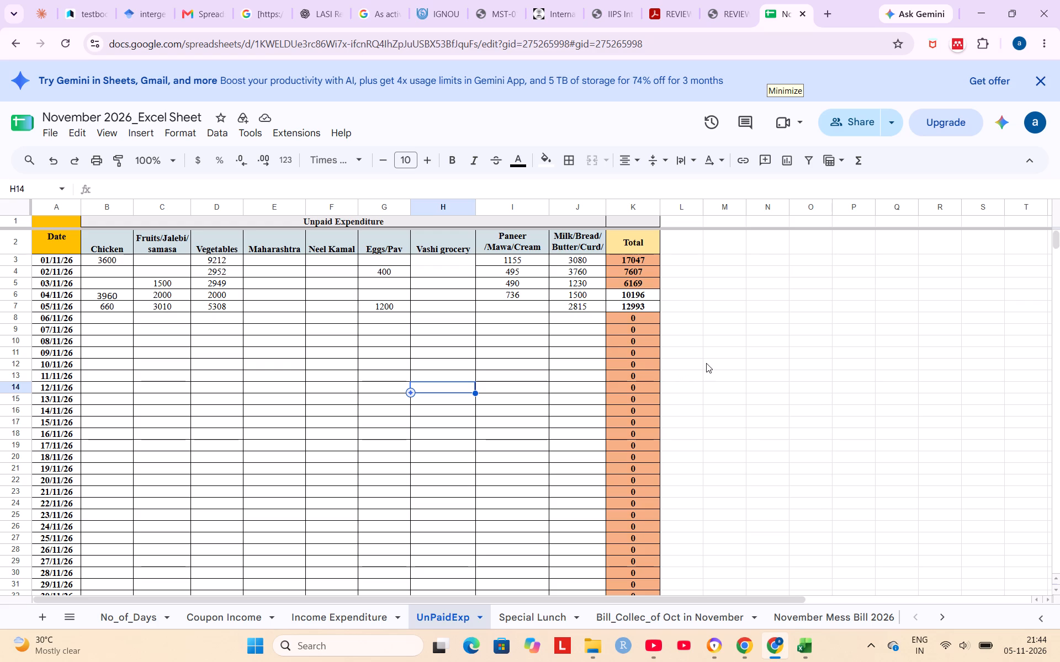
Save the November 2026 workbook.
{"action": "key", "text": "ctrl+s"}
{"action": "left_click", "coordinate": [763, 433]}
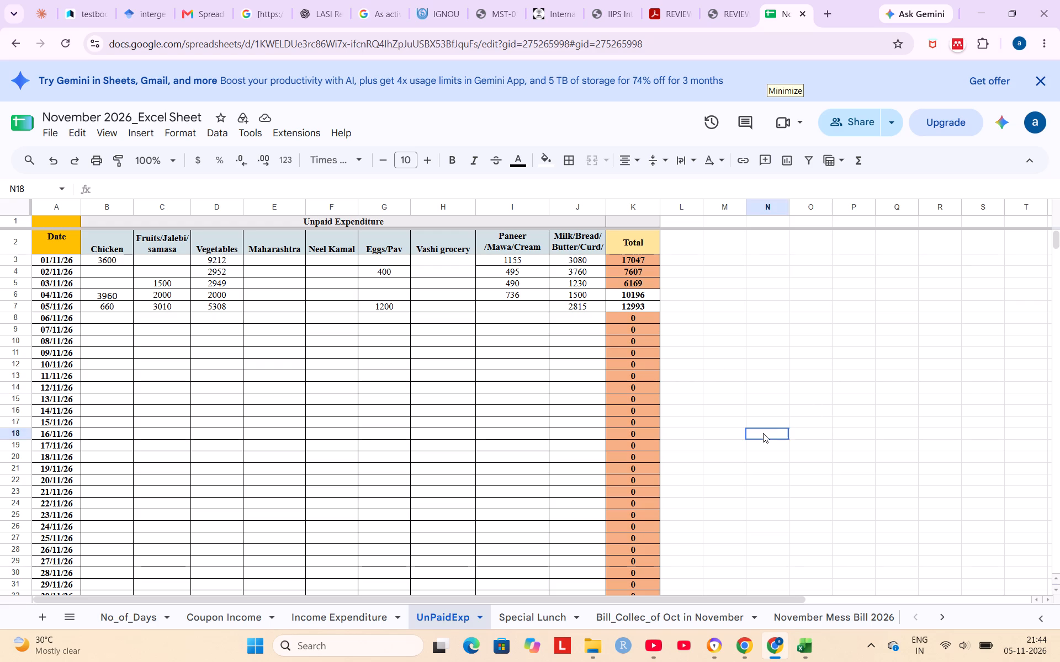
{"action": "key", "text": "ctrl+s"}
In the Coupon Income sheet, enter 20 breakfasts with amount 830 and 7 lunches with amount 880 for 05/11/26.
{"action": "left_click", "coordinate": [200, 616]}
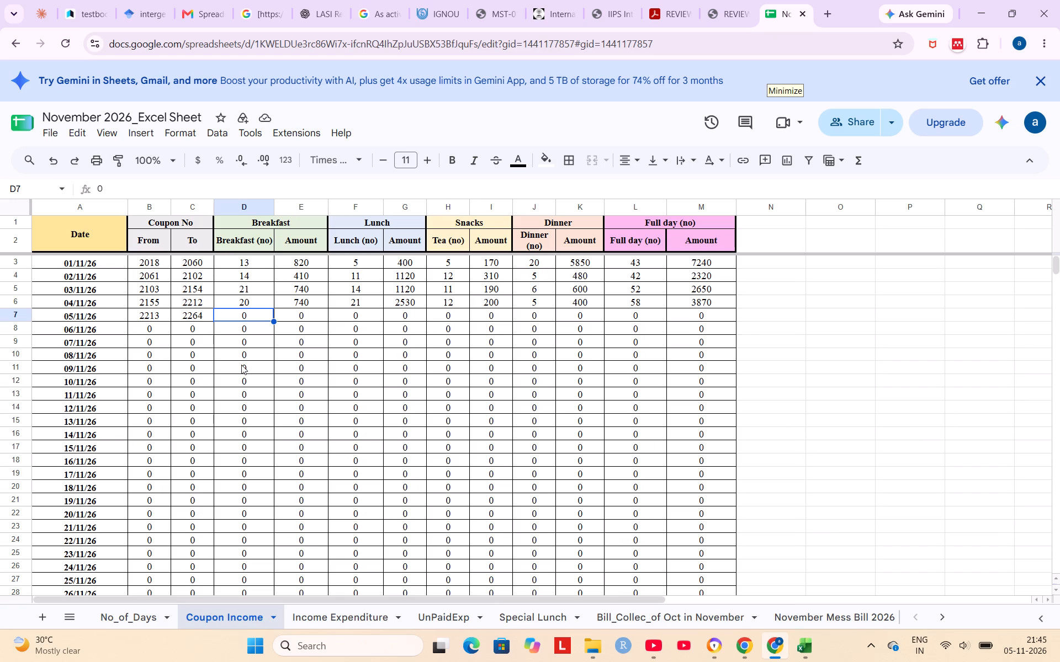
{"action": "type", "text": "20"}
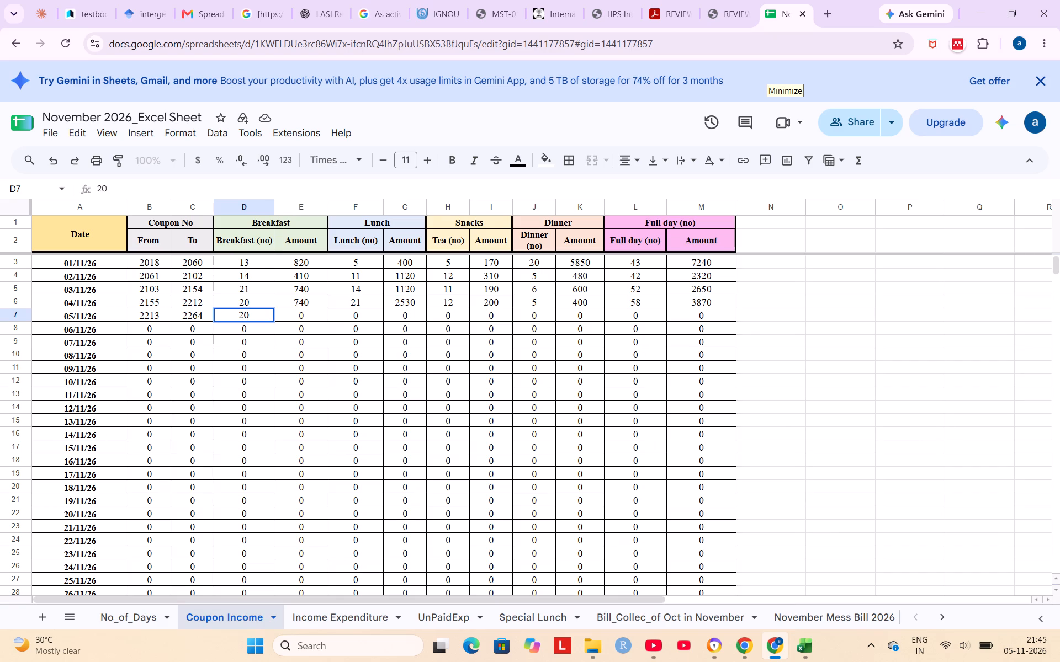
{"action": "key", "text": "Right"}
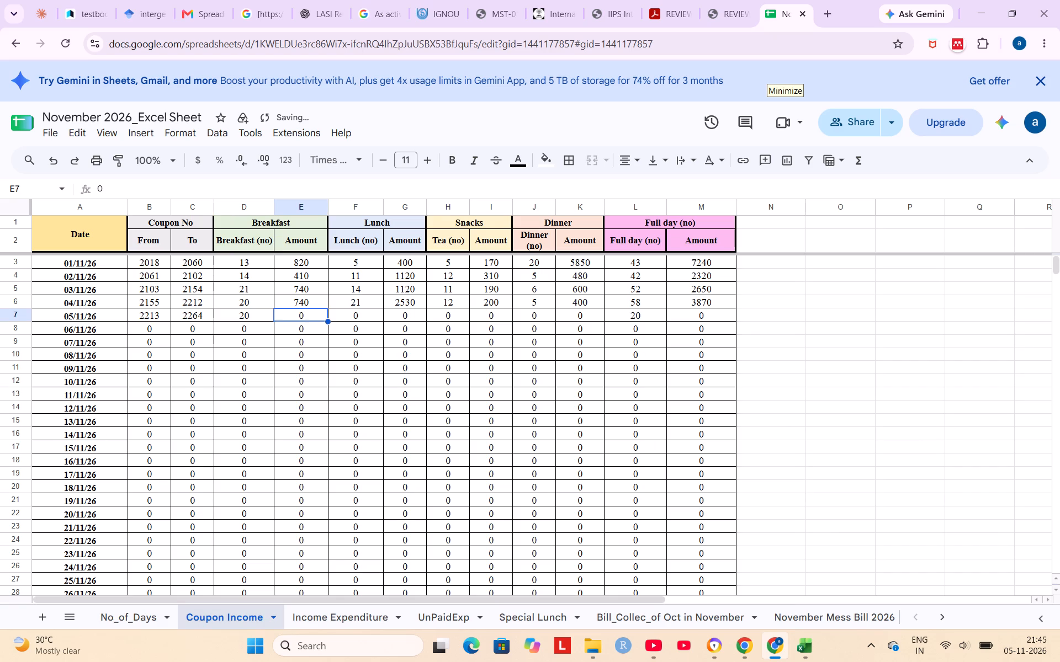
{"action": "type", "text": "830"}
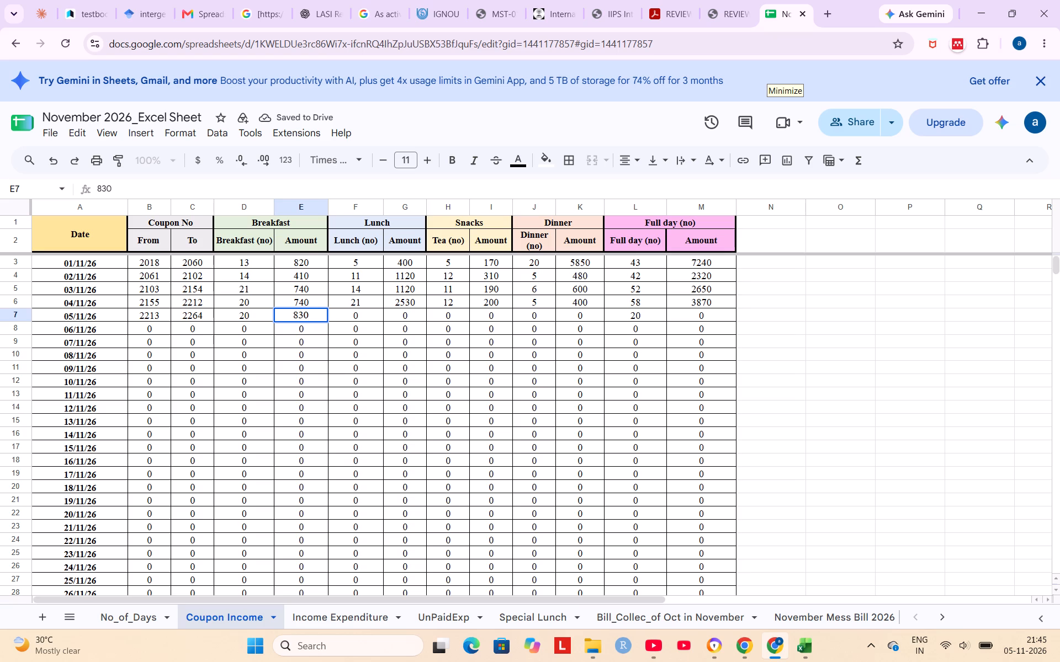
{"action": "key", "text": "Right"}
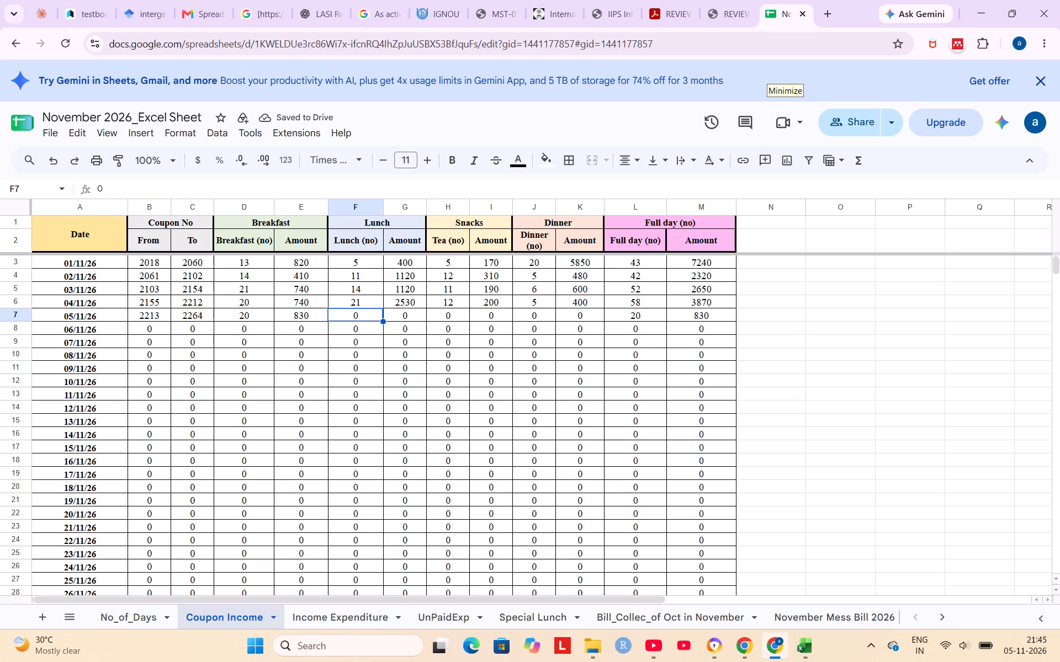
{"action": "key", "text": "7"}
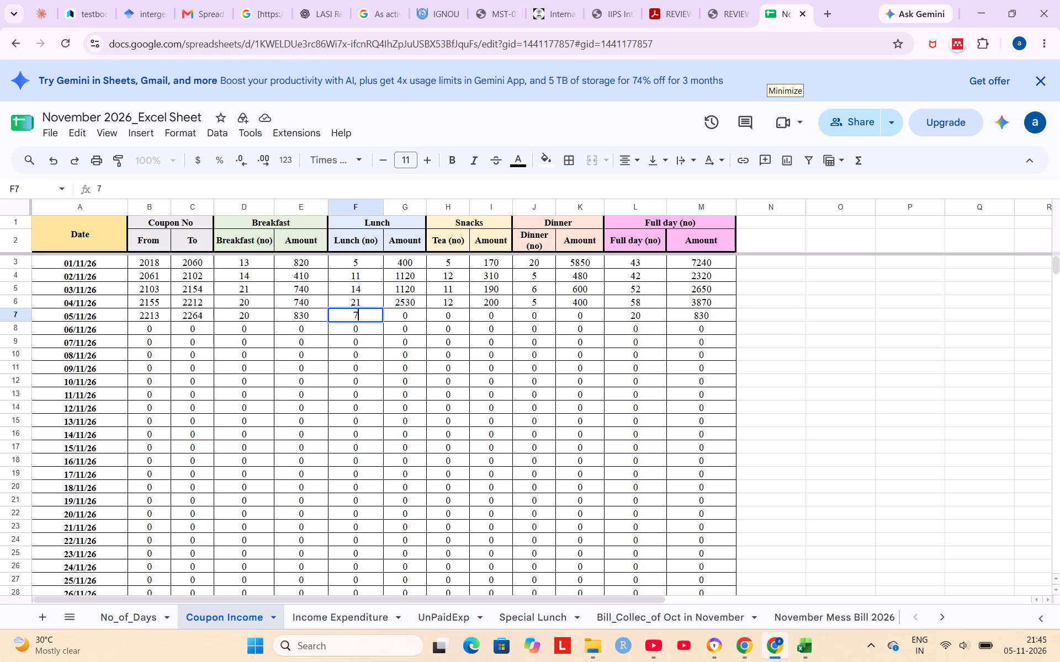
{"action": "key", "text": "Right"}
{"action": "type", "text": "880"}
{"action": "key", "text": "Right"}
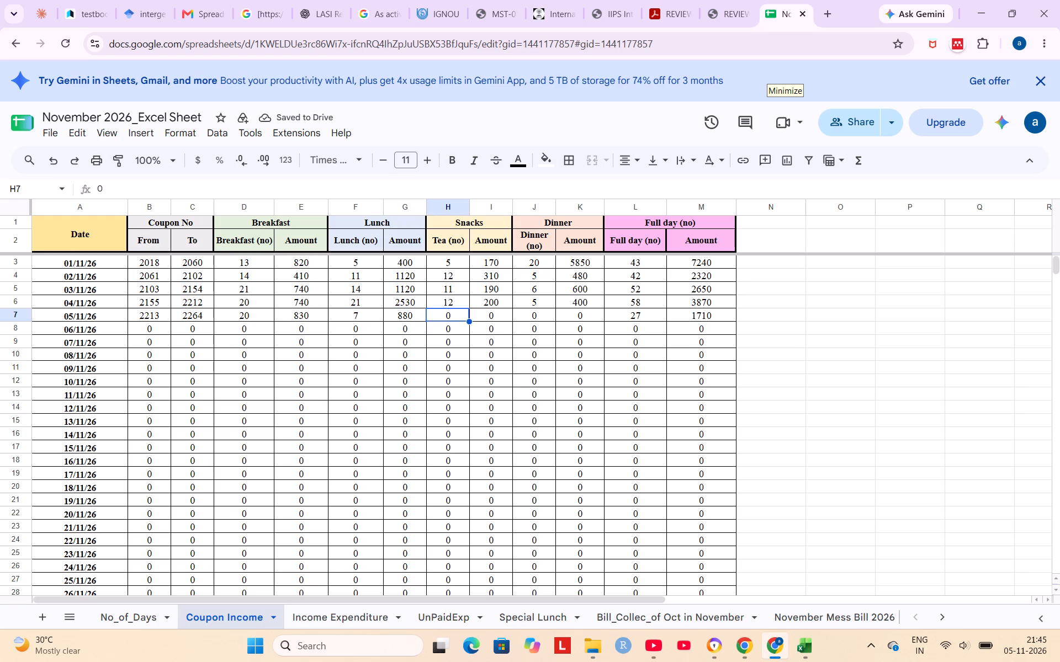
For 05/11/26, enter 16 teas with amount 370 under Snacks, and 8 dinners with amount 960.
{"action": "type", "text": "16"}
{"action": "key", "text": "Right"}
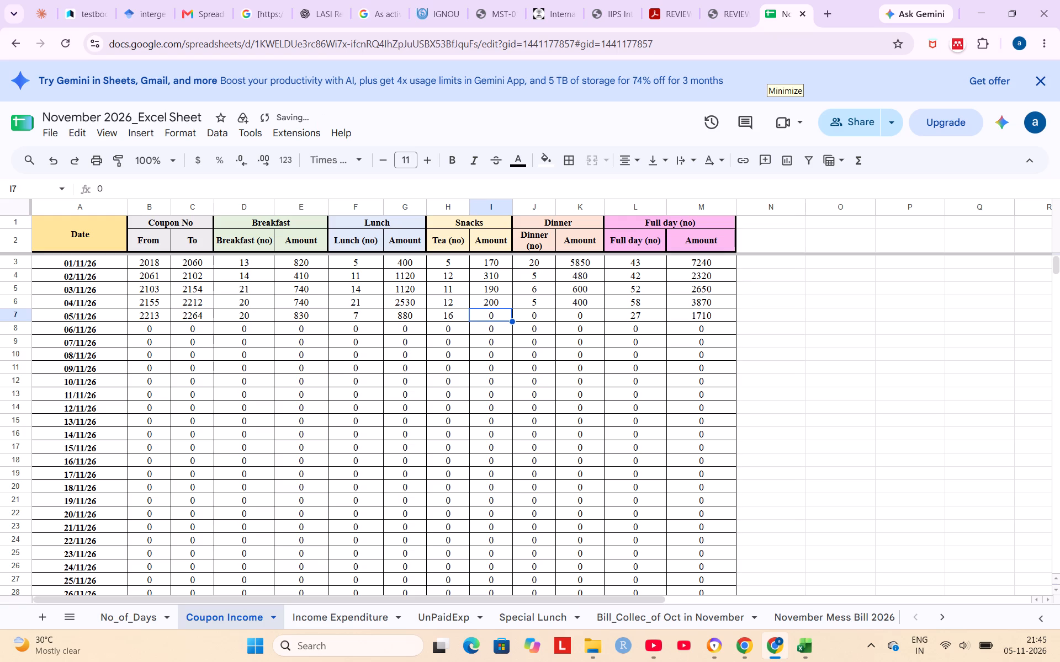
{"action": "type", "text": "370"}
{"action": "key", "text": "Right"}
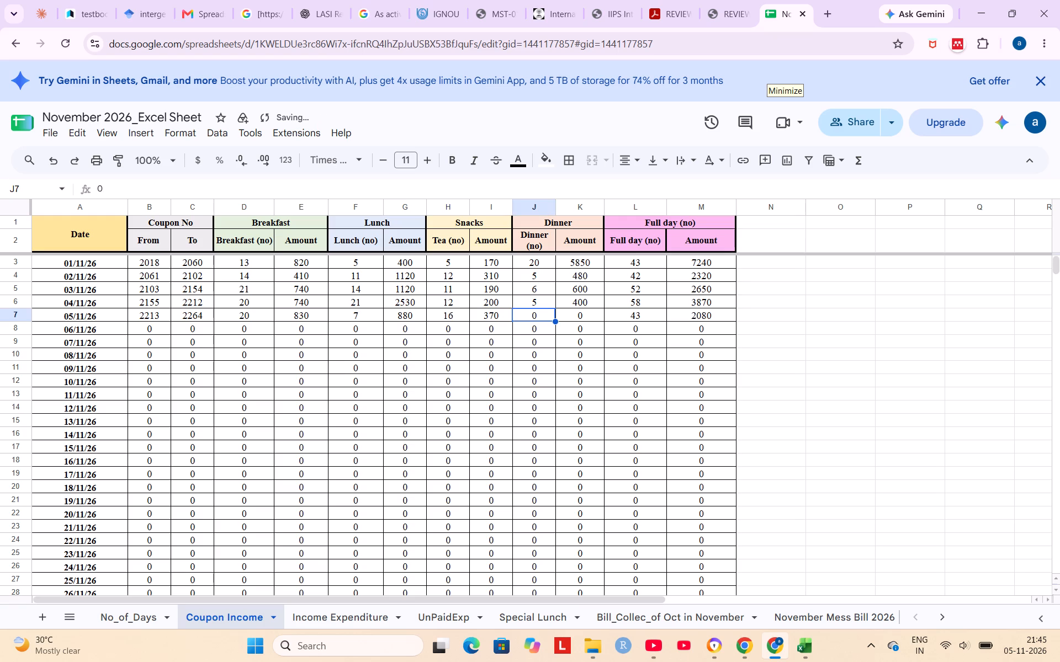
{"action": "key", "text": "8"}
{"action": "key", "text": "Right"}
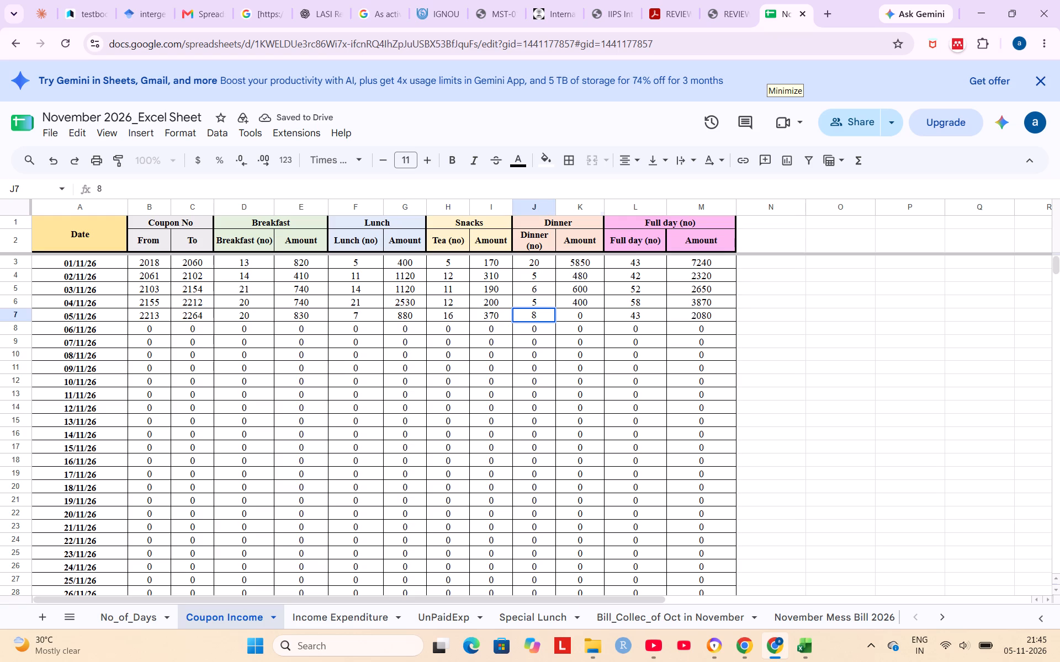
{"action": "type", "text": "960"}
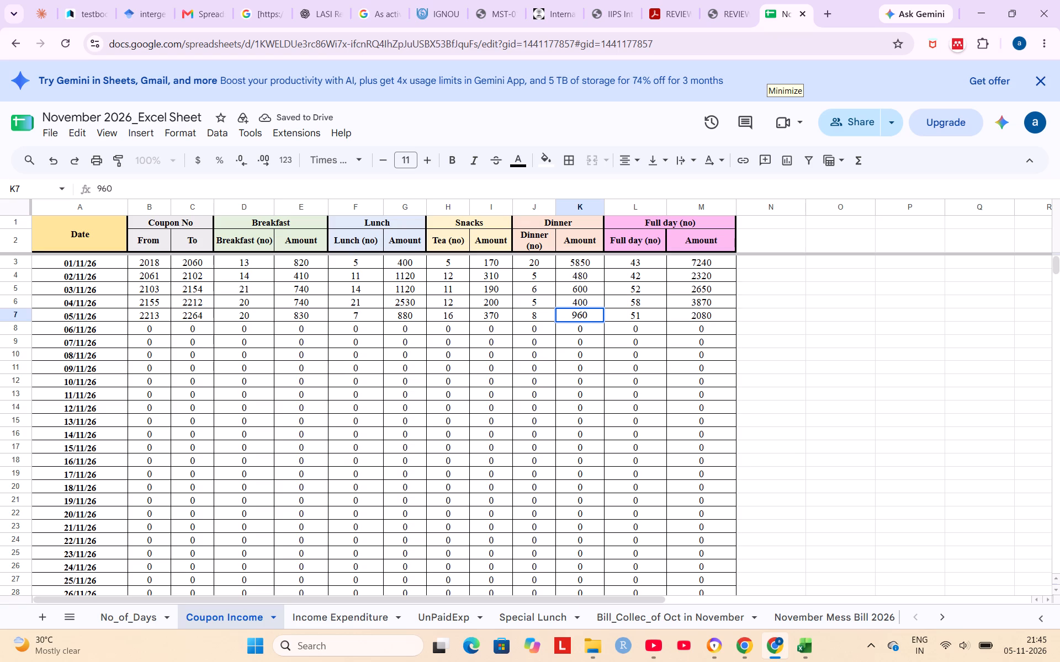
{"action": "key", "text": "Return"}
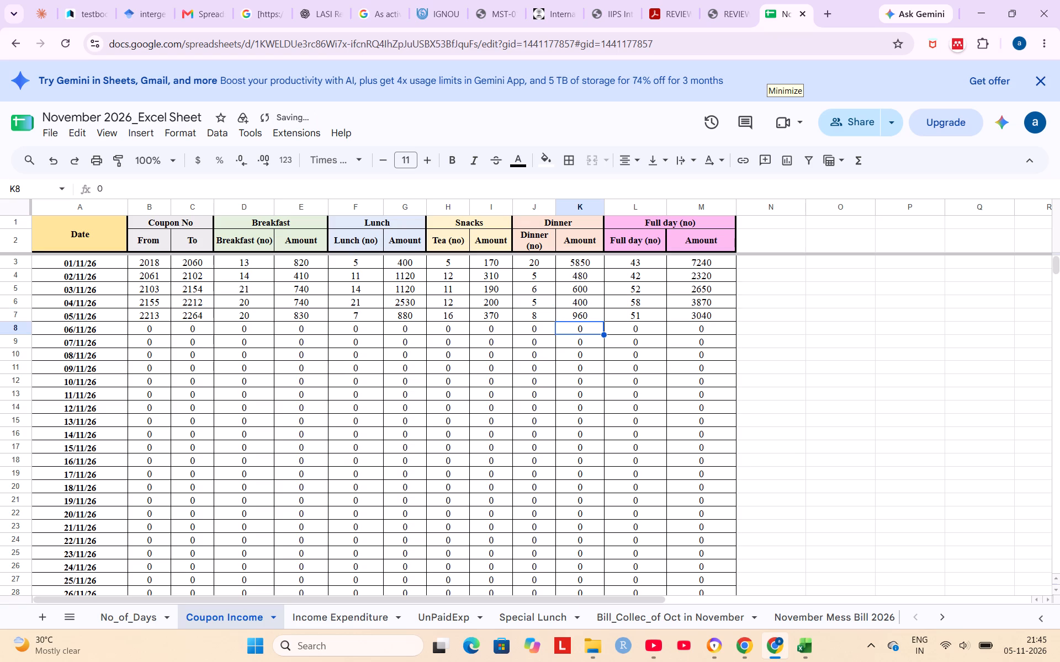
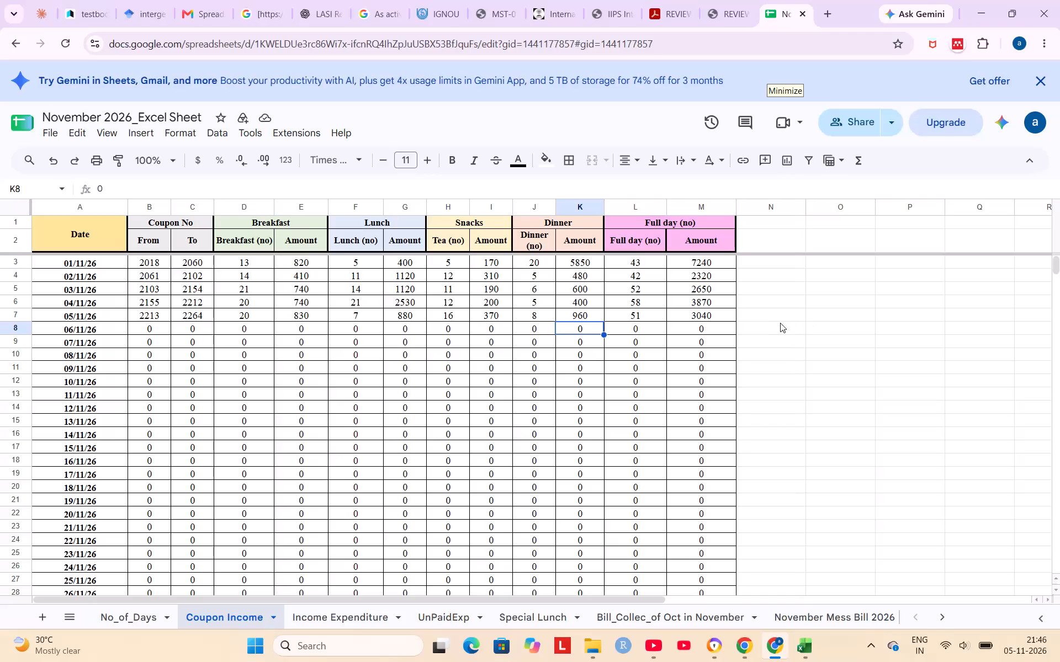
In cell O7, beside the 05/11/26 row, enter the note "**coupon no 2221 striked off".
{"action": "left_click", "coordinate": [775, 317]}
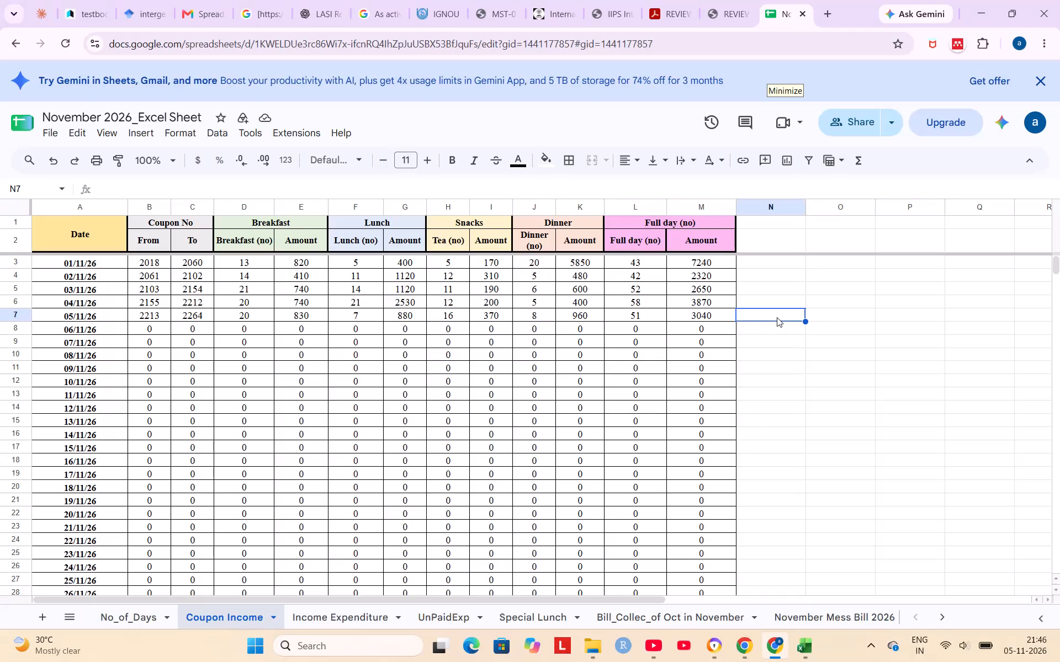
{"action": "left_click", "coordinate": [815, 310]}
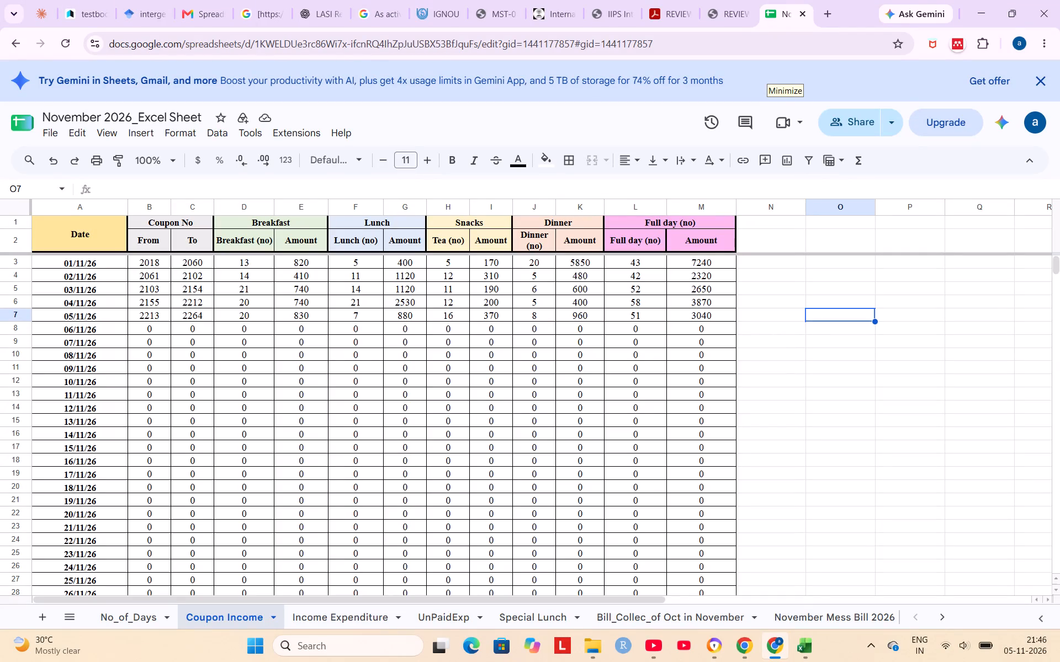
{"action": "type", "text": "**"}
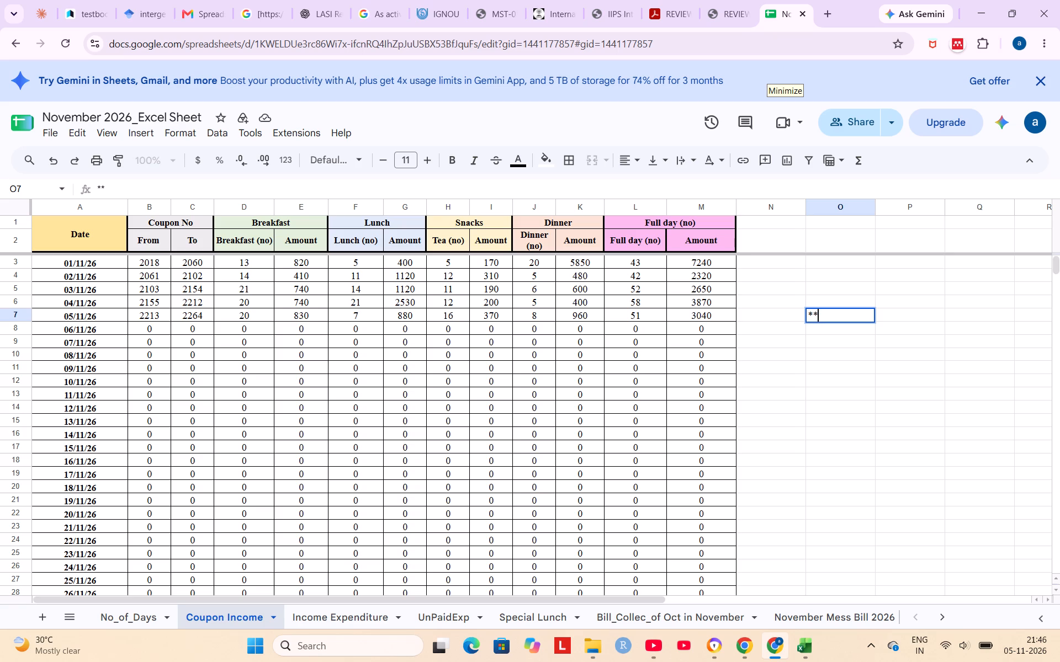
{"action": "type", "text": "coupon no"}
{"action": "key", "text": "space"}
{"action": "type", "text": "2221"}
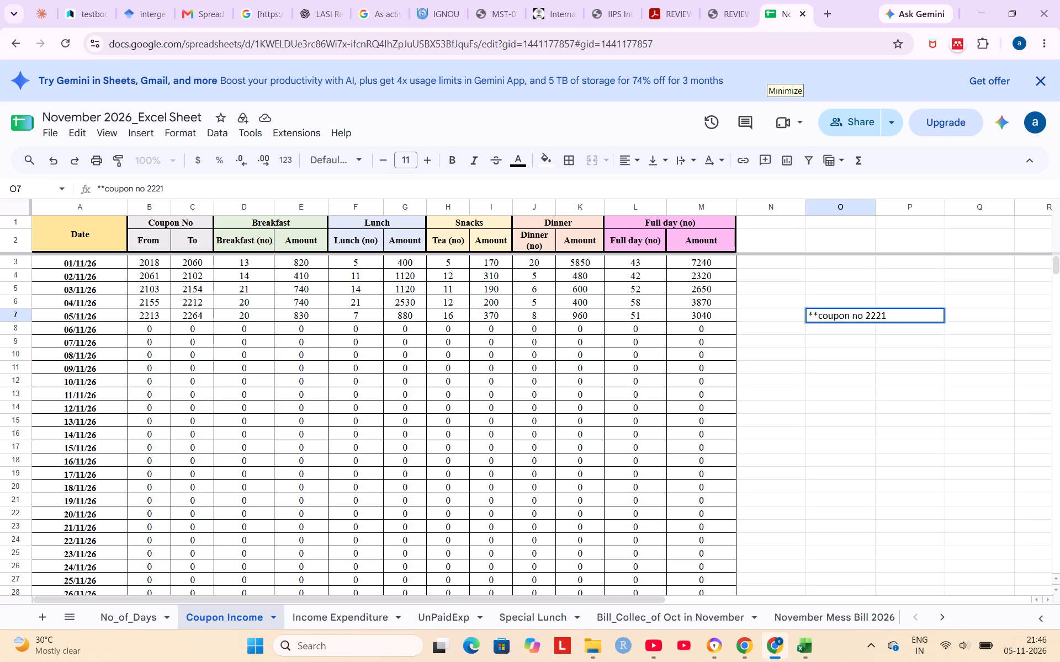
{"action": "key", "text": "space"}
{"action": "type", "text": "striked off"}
{"action": "left_click", "coordinate": [876, 373]}
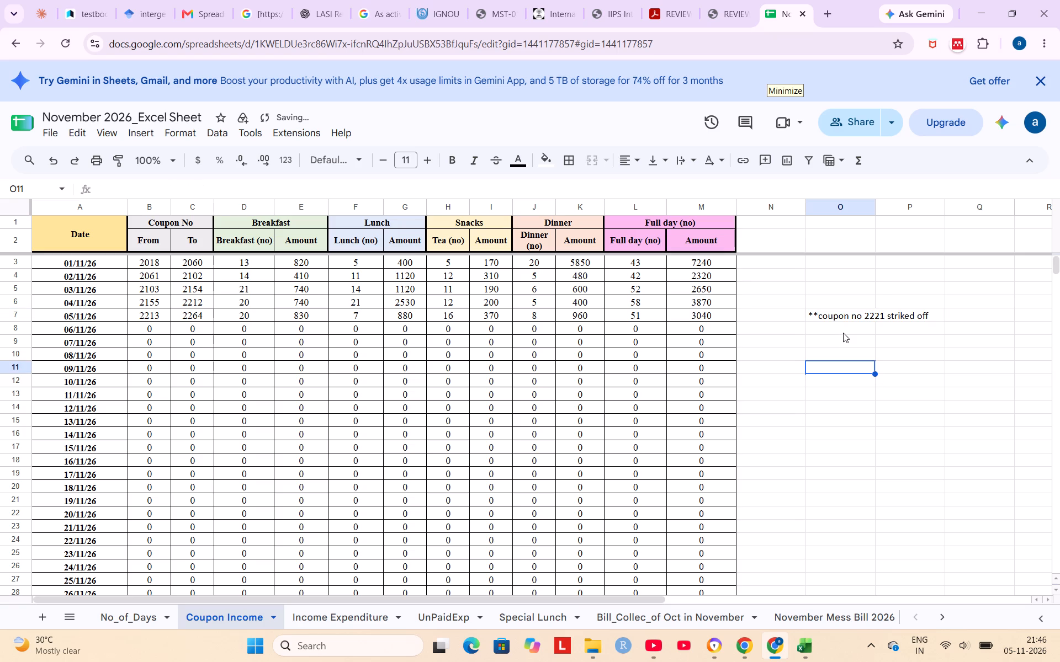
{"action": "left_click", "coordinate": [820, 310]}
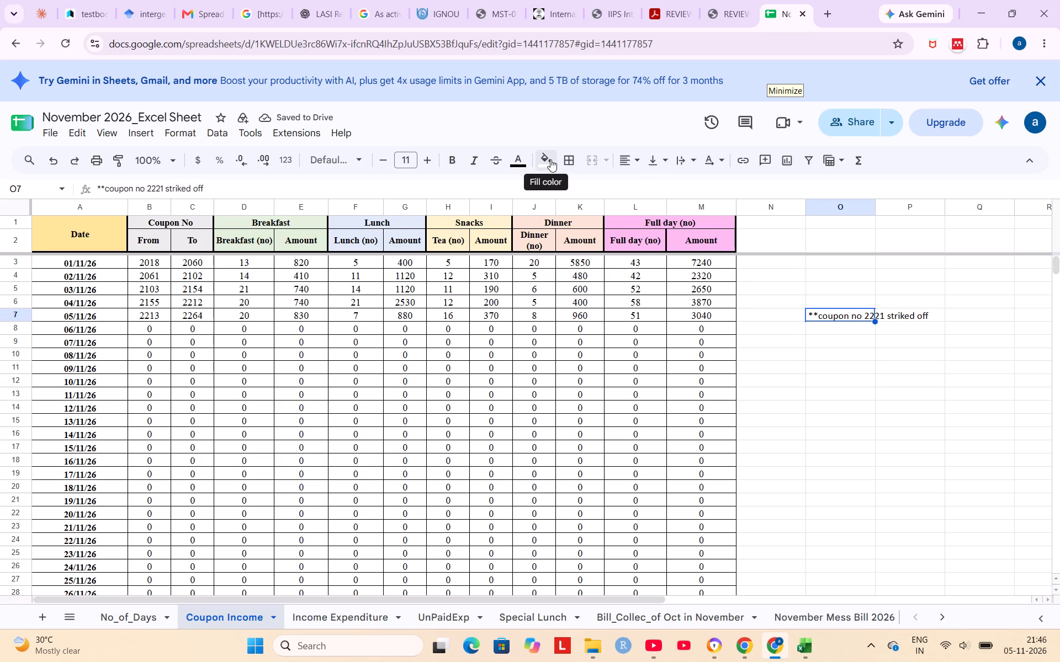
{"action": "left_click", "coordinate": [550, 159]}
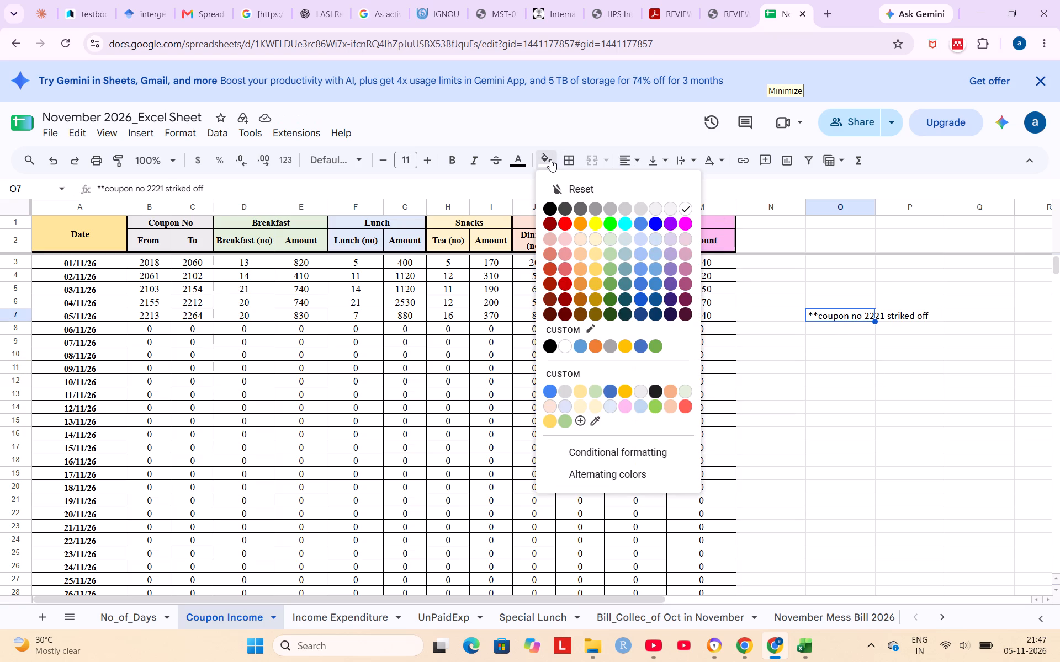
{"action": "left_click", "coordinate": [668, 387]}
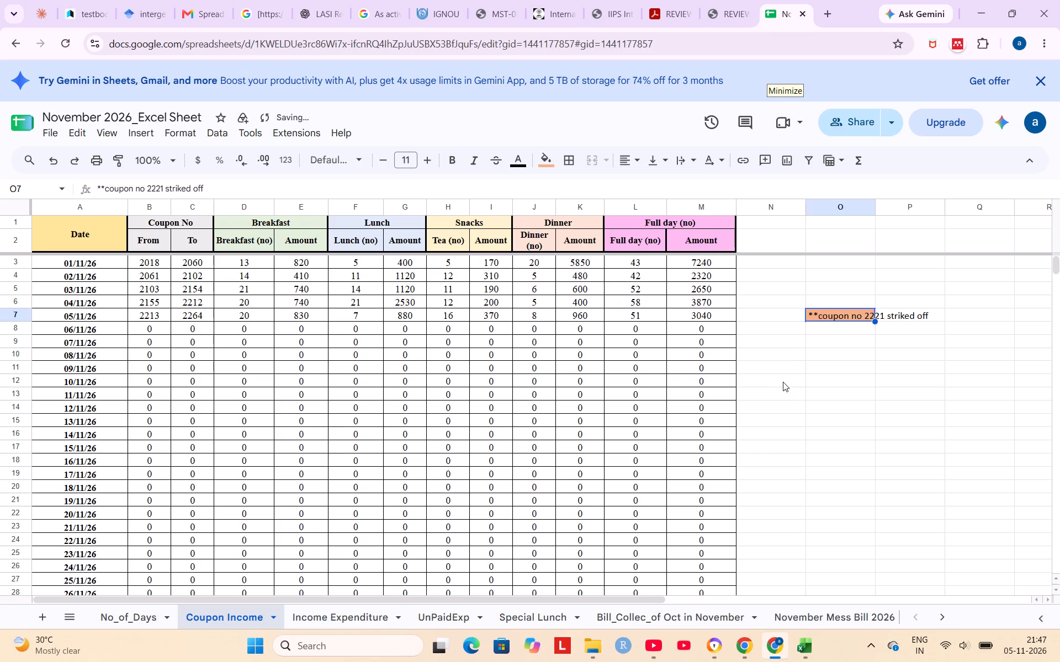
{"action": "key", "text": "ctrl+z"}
Change the text colour of the struck-off coupon note in O7 to dark red 1.
{"action": "left_click", "coordinate": [515, 158]}
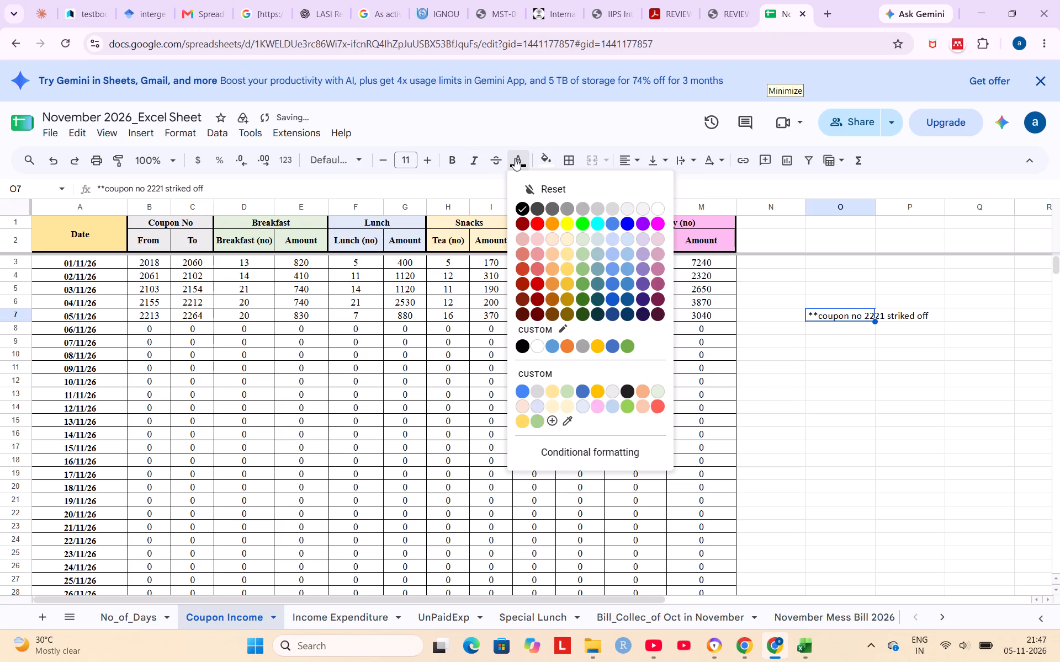
{"action": "left_click", "coordinate": [537, 283]}
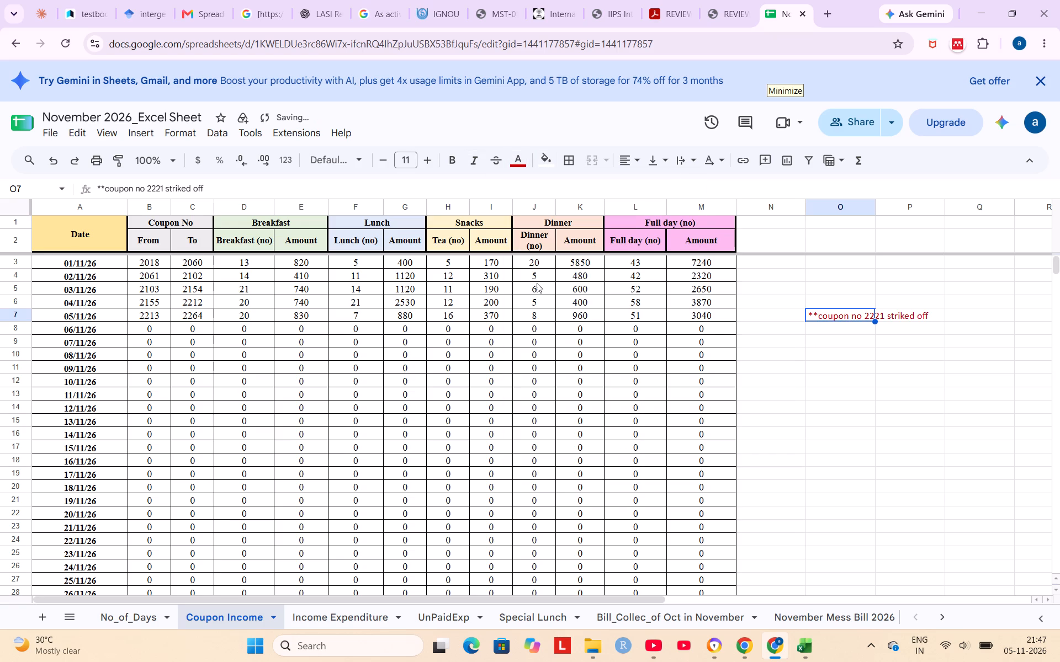
{"action": "left_click", "coordinate": [791, 401]}
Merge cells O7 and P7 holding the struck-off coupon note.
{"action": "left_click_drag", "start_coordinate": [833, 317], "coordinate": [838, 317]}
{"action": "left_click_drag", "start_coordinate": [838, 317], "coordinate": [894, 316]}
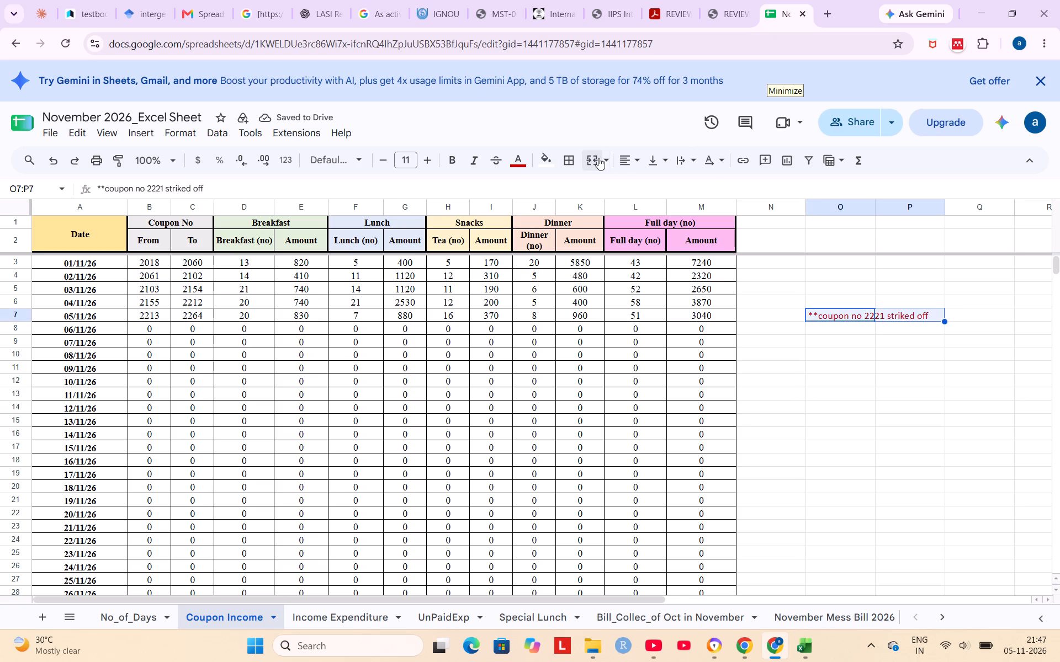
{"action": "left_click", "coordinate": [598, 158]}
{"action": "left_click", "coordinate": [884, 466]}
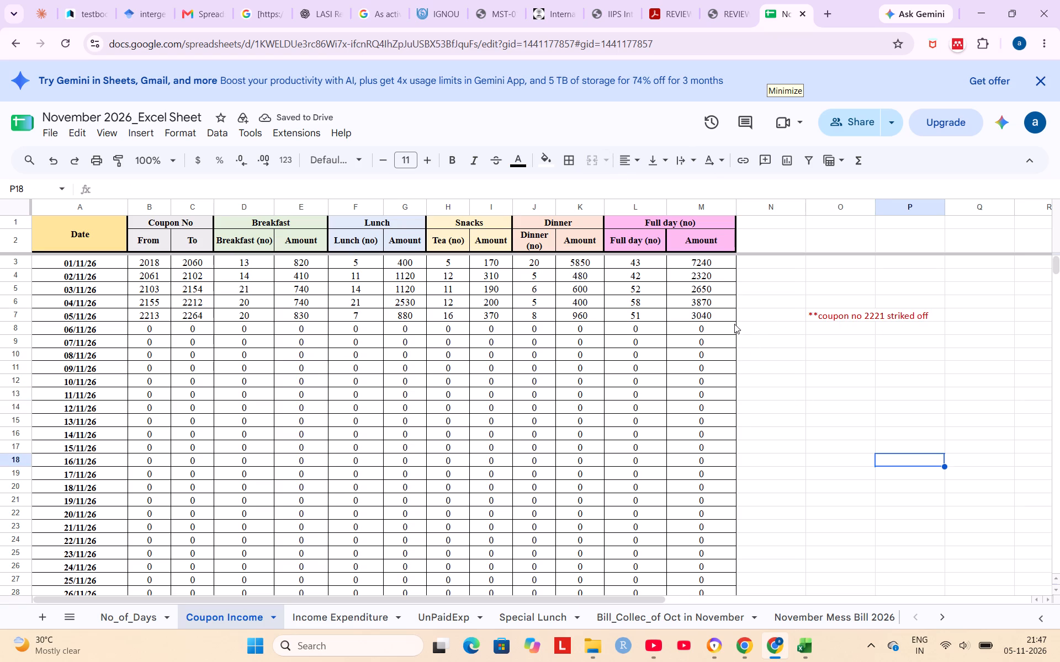
Append ", on 05/11/2026" to the end of the struck-off coupon note.
{"action": "left_click", "coordinate": [840, 317]}
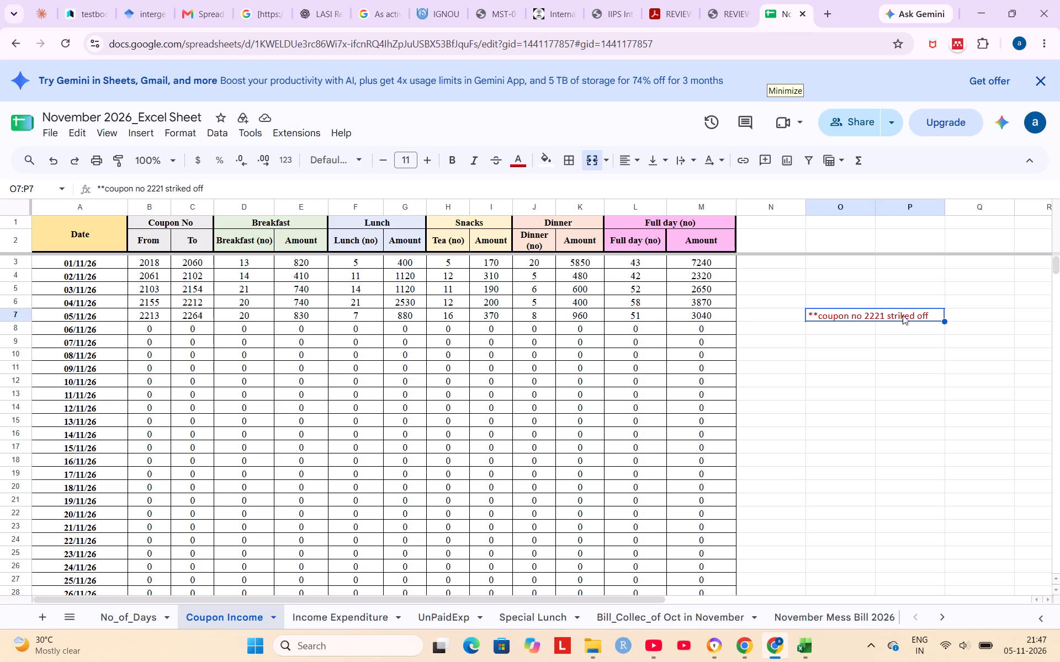
{"action": "double_click", "coordinate": [934, 311]}
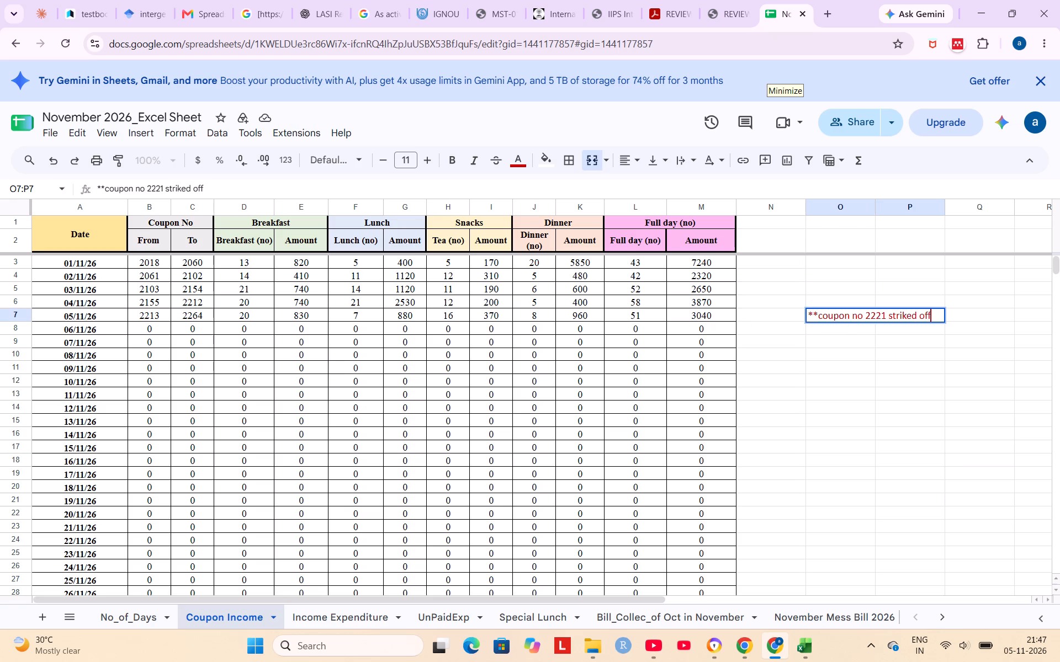
{"action": "key", "text": "space"}
{"action": "type", "text": "on"}
{"action": "key", "text": "space"}
{"action": "key", "text": "BackSpace"}
{"action": "key", "text": "BackSpace"}
{"action": "key", "text": "BackSpace"}
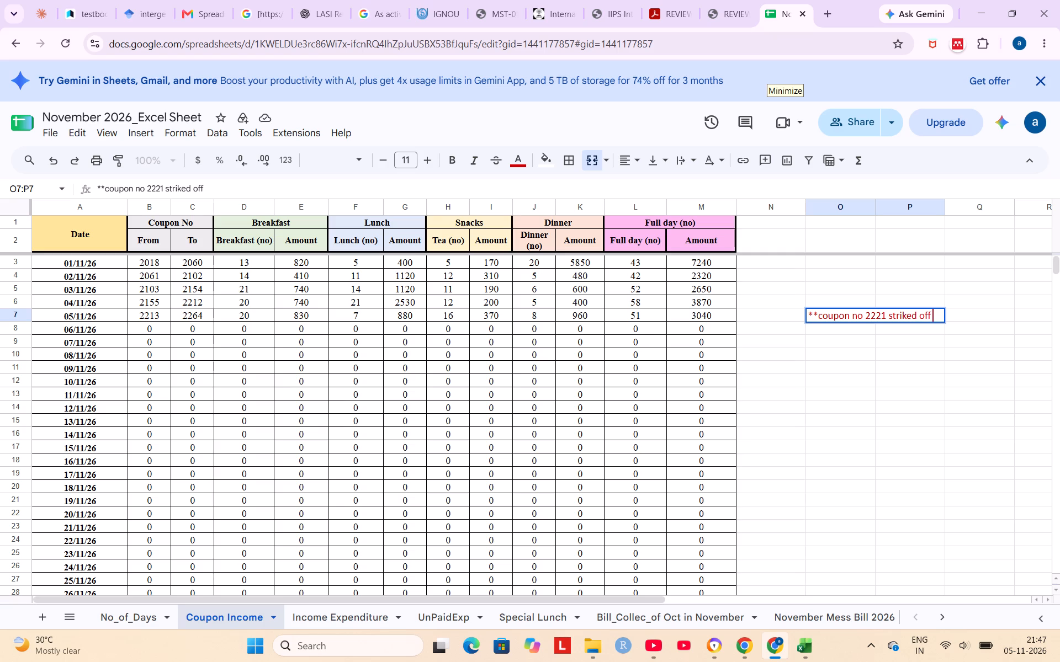
{"action": "key", "text": "BackSpace"}
{"action": "type", "text": ","}
{"action": "key", "text": "space"}
{"action": "type", "text": "on"}
{"action": "key", "text": "space"}
{"action": "type", "text": "05/"}
{"action": "type", "text": "11/"}
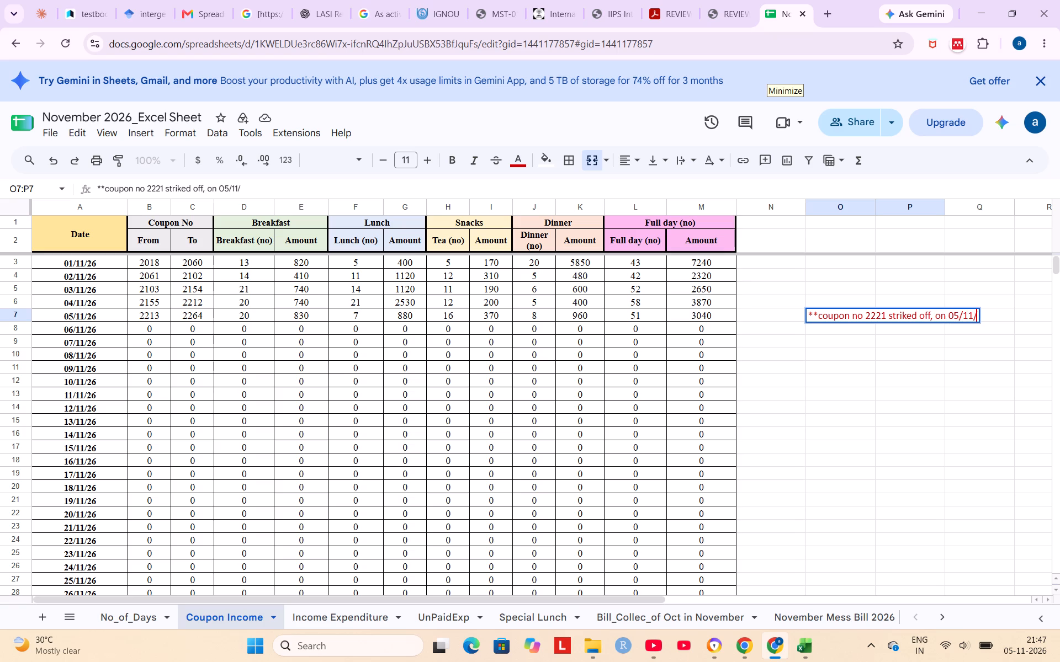
{"action": "type", "text": "2026"}
{"action": "key", "text": "Return"}
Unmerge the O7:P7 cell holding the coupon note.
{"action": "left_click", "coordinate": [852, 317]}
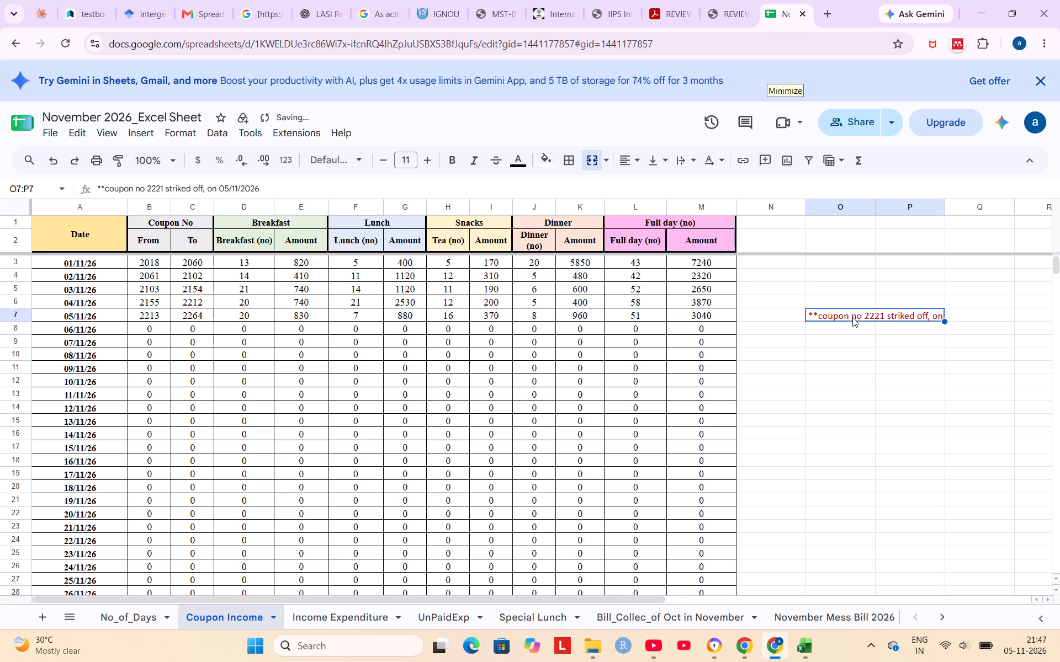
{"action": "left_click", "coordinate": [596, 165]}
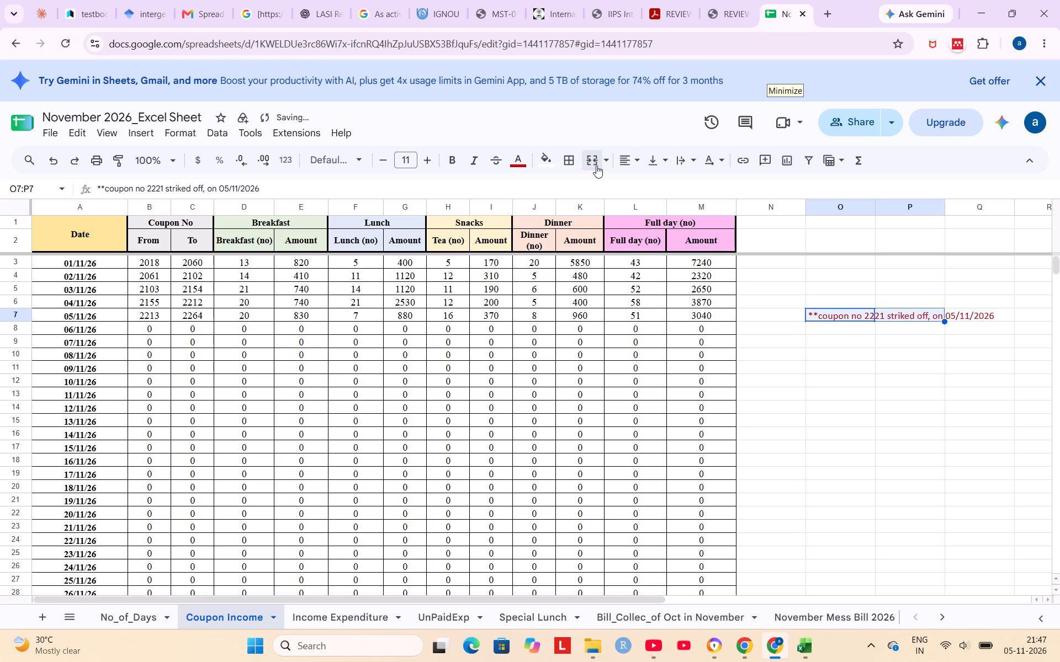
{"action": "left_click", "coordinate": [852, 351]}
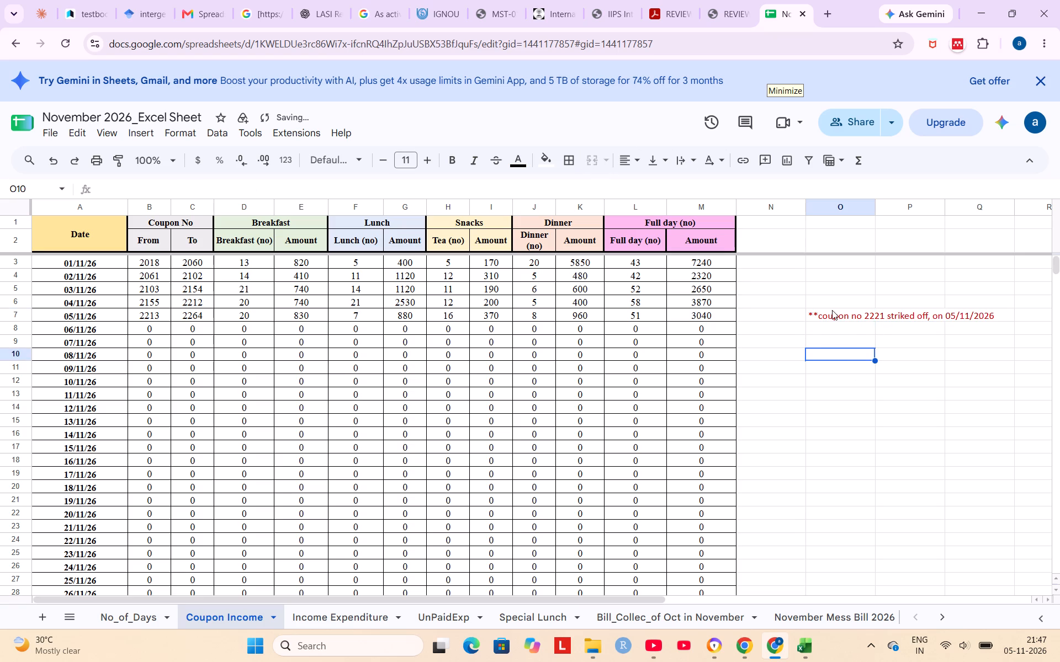
Move the coupon note from O7 to N7, directly beside the 05/11/26 full-day amount.
{"action": "left_click", "coordinate": [832, 310]}
{"action": "key", "text": "ctrl+x"}
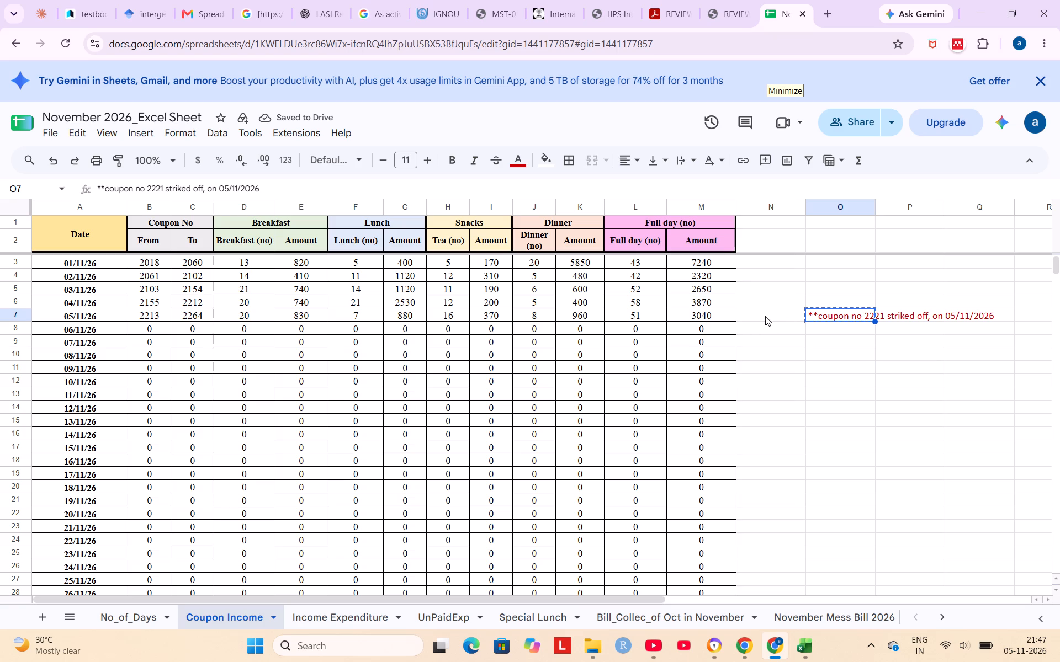
{"action": "left_click", "coordinate": [765, 316]}
{"action": "key", "text": "ctrl+v"}
{"action": "left_click", "coordinate": [795, 378]}
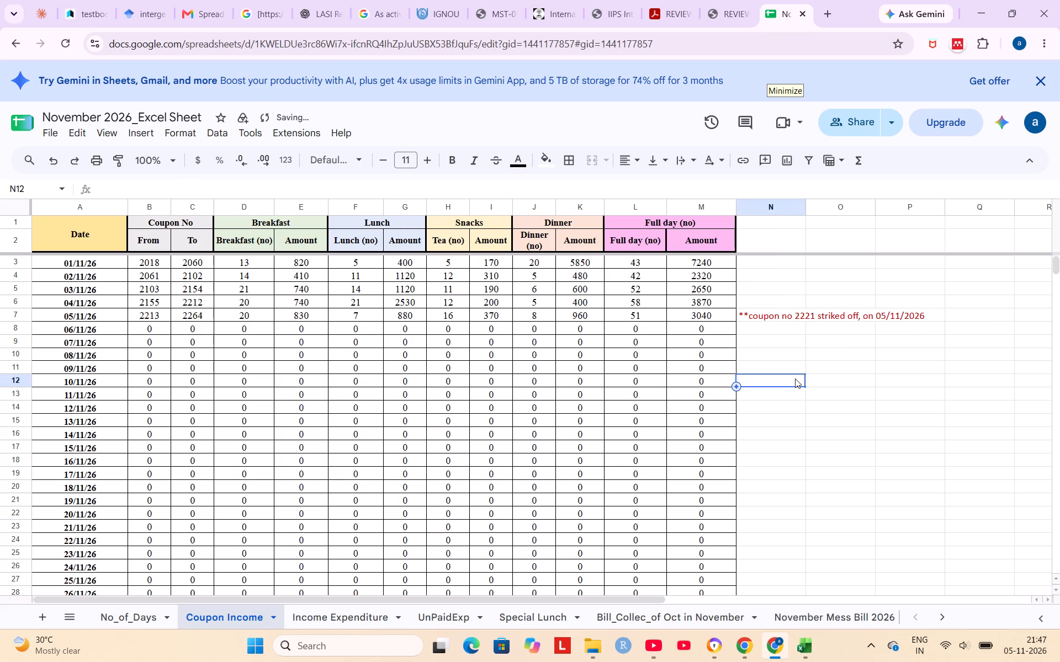
Merge cells N7 to P7 into one cell for the coupon note.
{"action": "left_click_drag", "start_coordinate": [756, 318], "coordinate": [836, 320]}
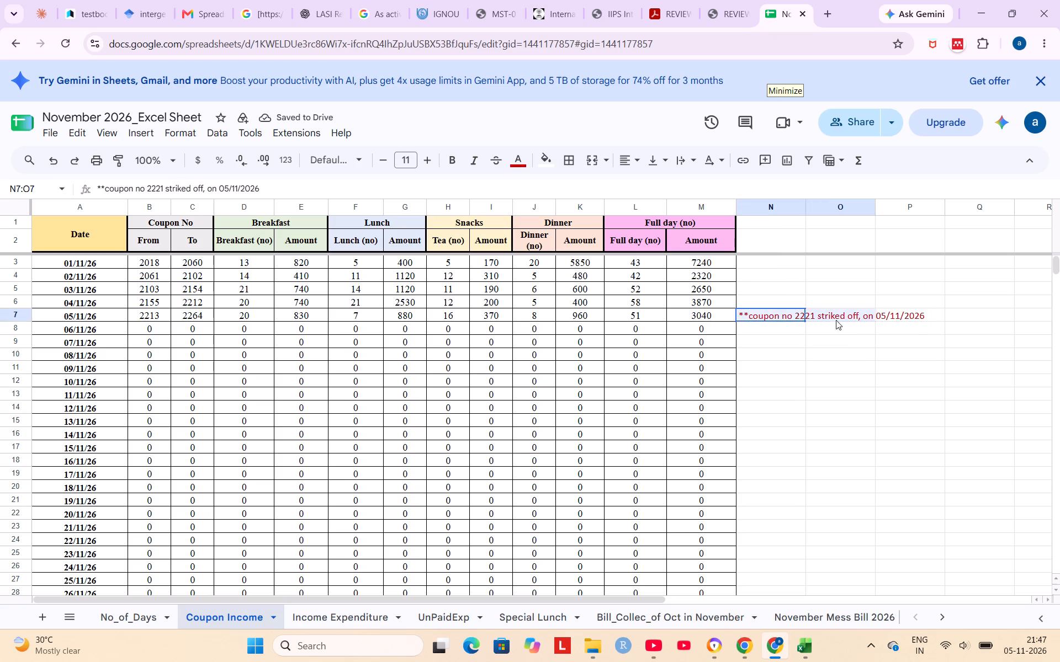
{"action": "left_click_drag", "start_coordinate": [836, 320], "coordinate": [879, 316]}
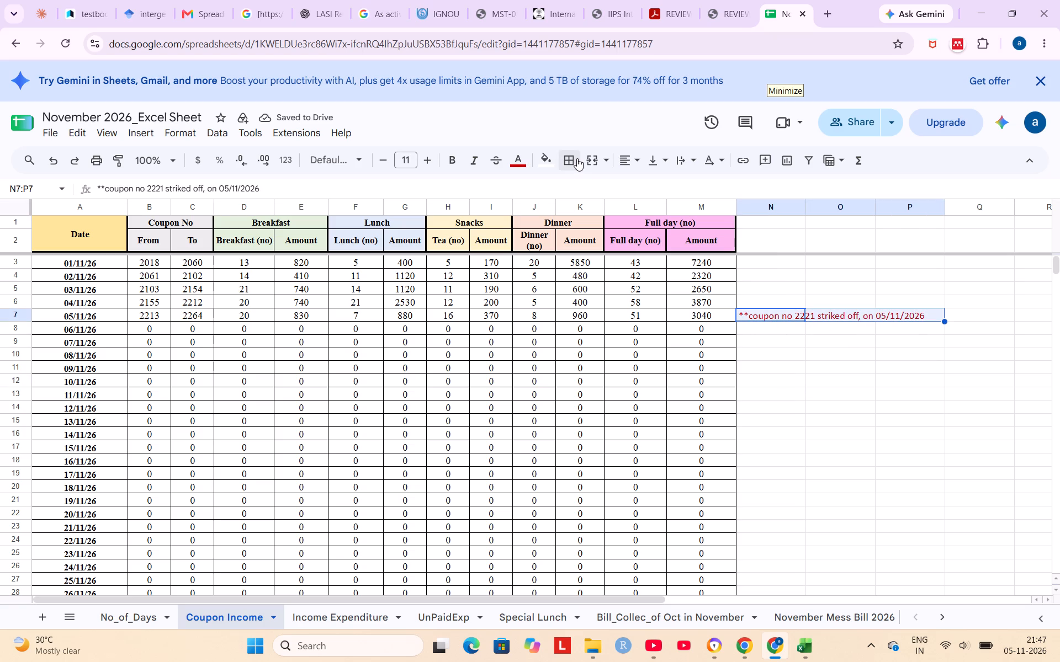
{"action": "left_click", "coordinate": [586, 159]}
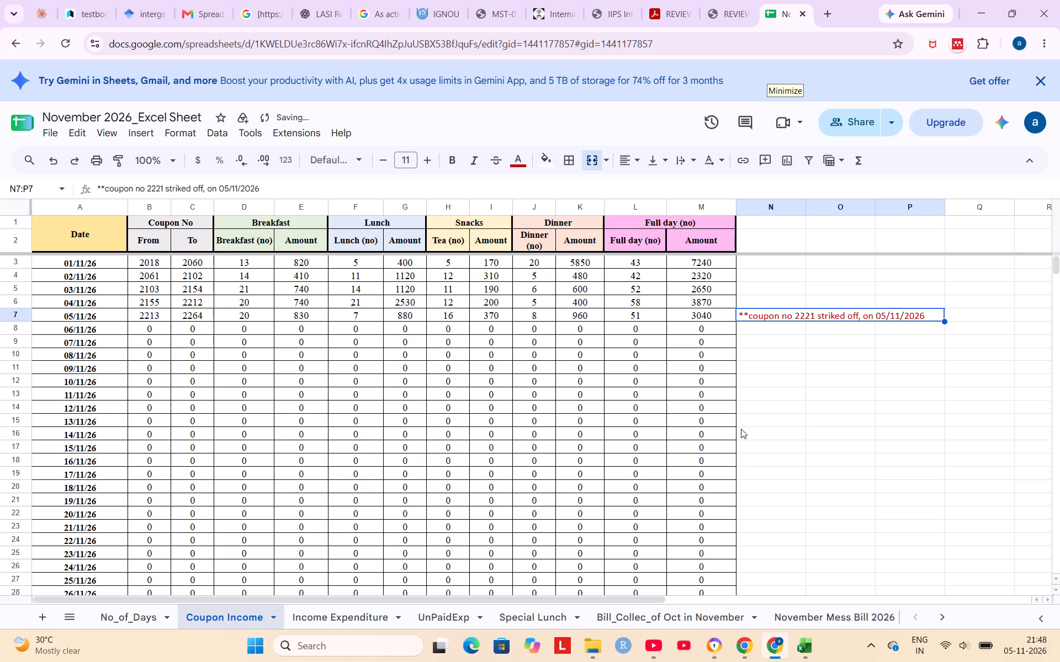
{"action": "left_click", "coordinate": [741, 429]}
Save the November 2026 workbook.
{"action": "key", "text": "ctrl+s"}
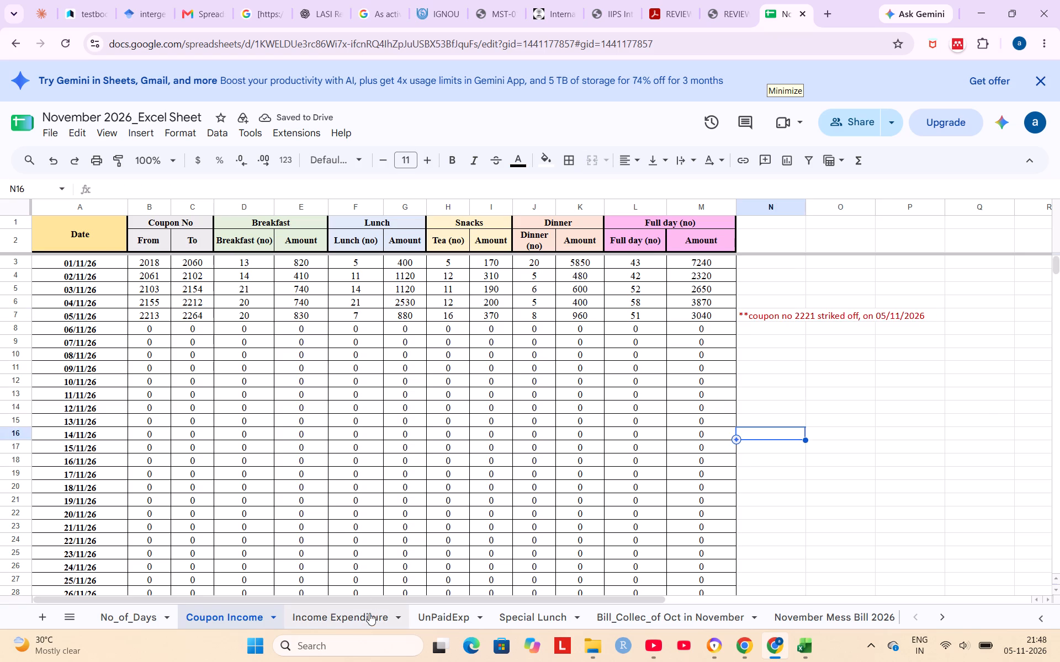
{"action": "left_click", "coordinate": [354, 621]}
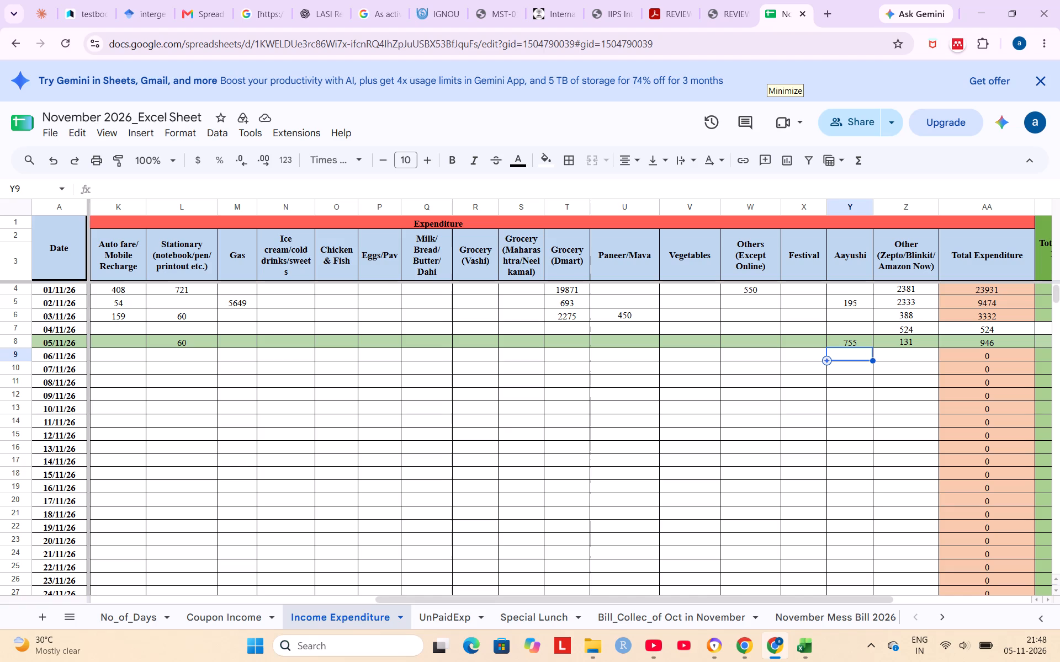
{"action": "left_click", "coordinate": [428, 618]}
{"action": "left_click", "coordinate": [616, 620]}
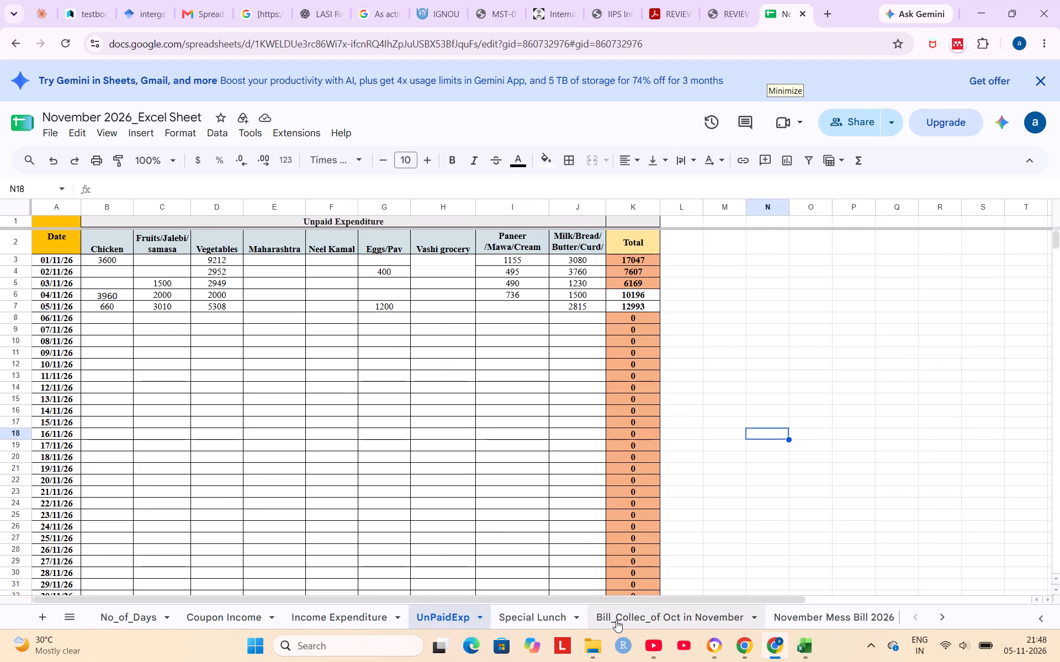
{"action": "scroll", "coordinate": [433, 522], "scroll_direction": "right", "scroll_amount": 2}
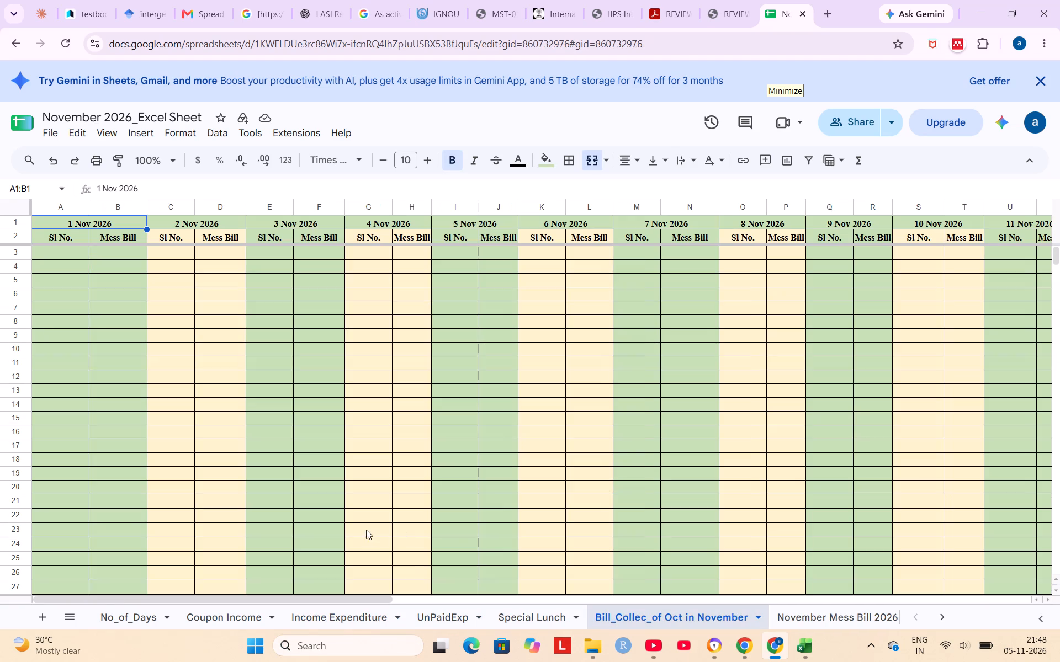
In the Special Lunch sheet, select the entire 11/1/2026 row.
{"action": "left_click", "coordinate": [507, 620]}
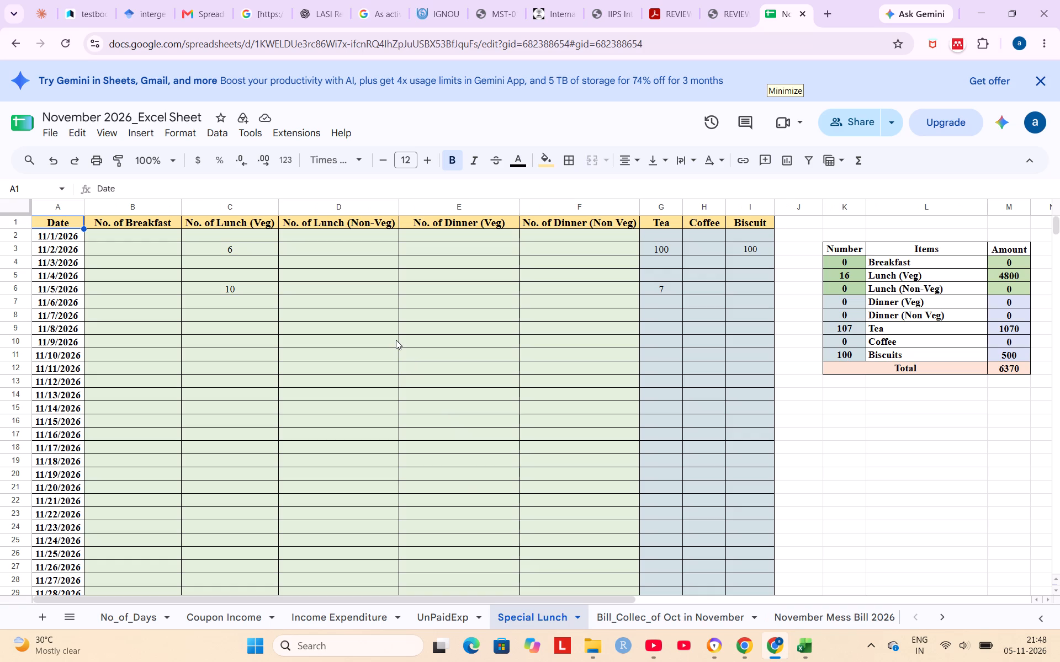
{"action": "scroll", "coordinate": [19, 236], "scroll_direction": "up", "scroll_amount": 1}
{"action": "left_click", "coordinate": [17, 236]}
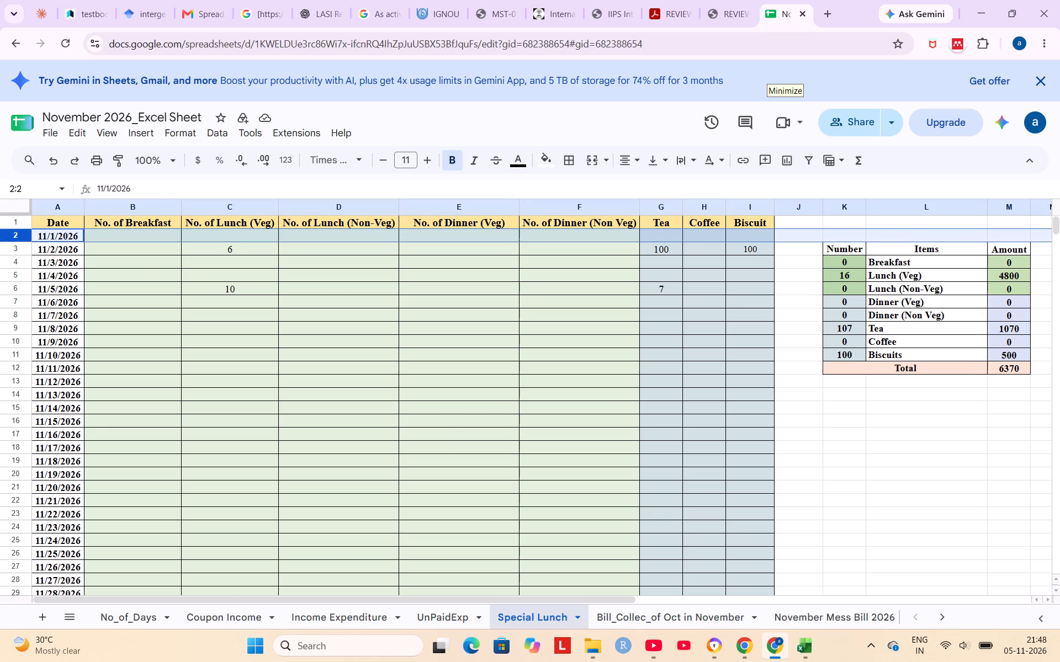
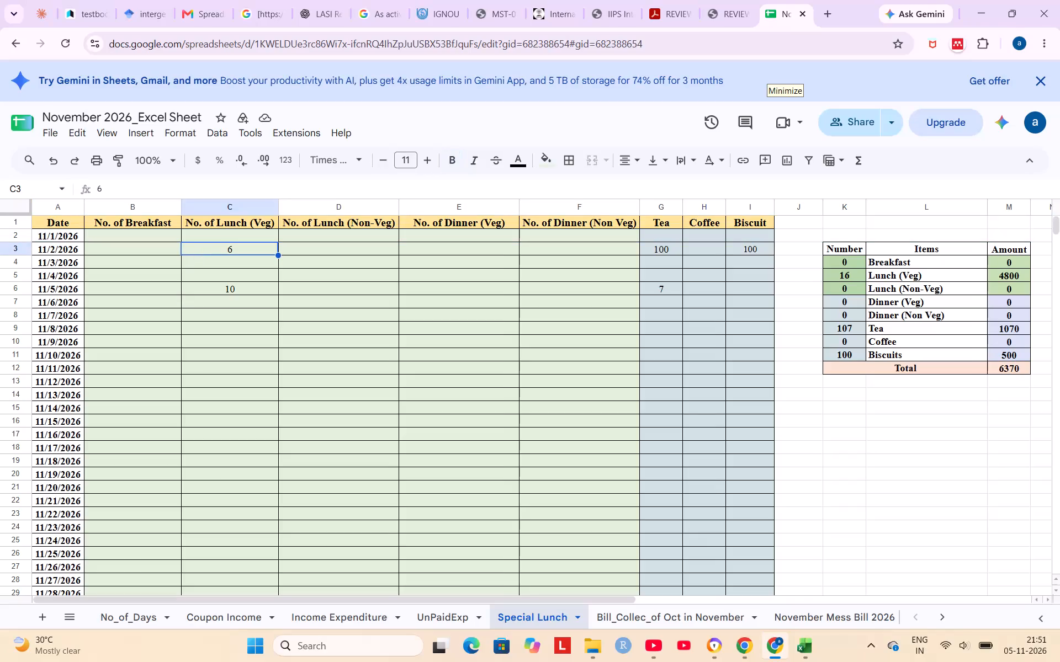
Enter 2 as the number of veg lunches for 11/1/2026.
{"action": "left_click", "coordinate": [214, 241]}
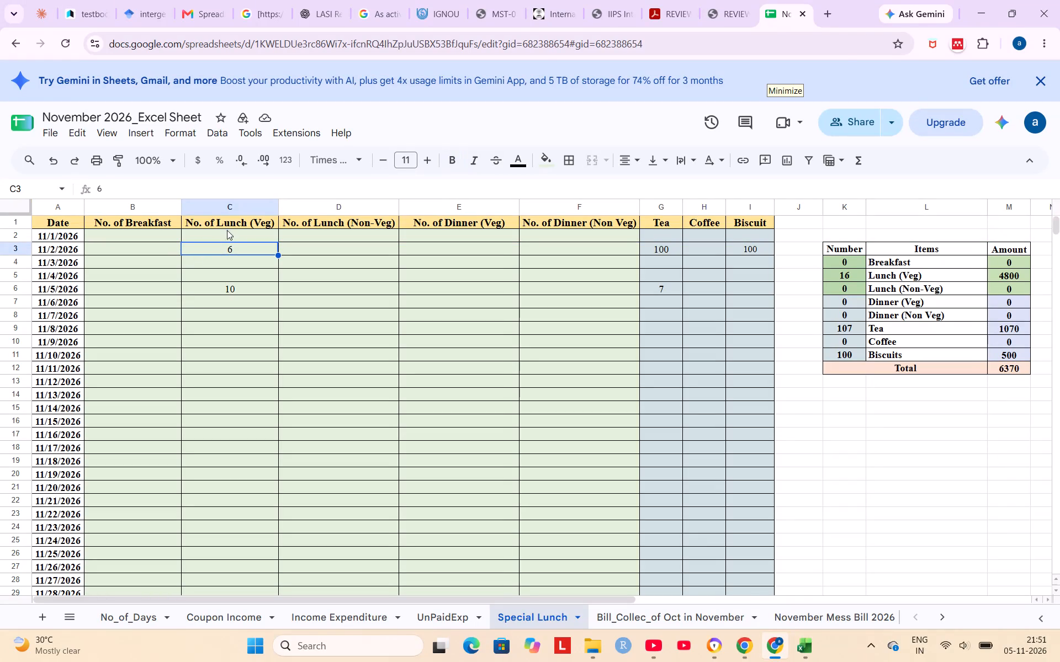
{"action": "left_click", "coordinate": [225, 236]}
{"action": "key", "text": "1"}
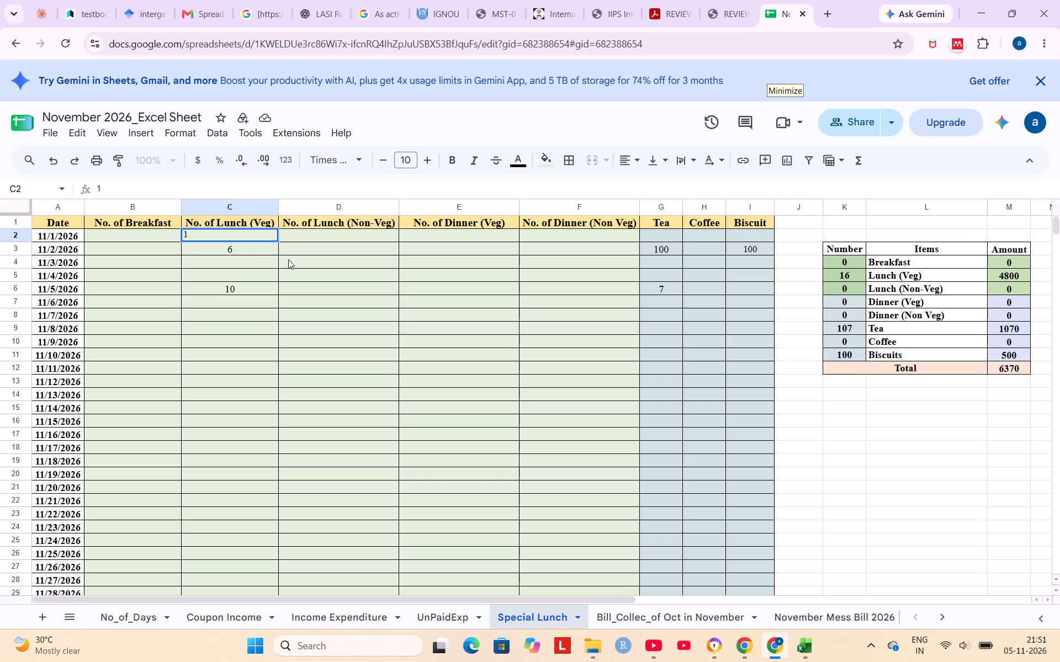
{"action": "key", "text": "BackSpace"}
{"action": "key", "text": "2"}
{"action": "key", "text": "Return"}
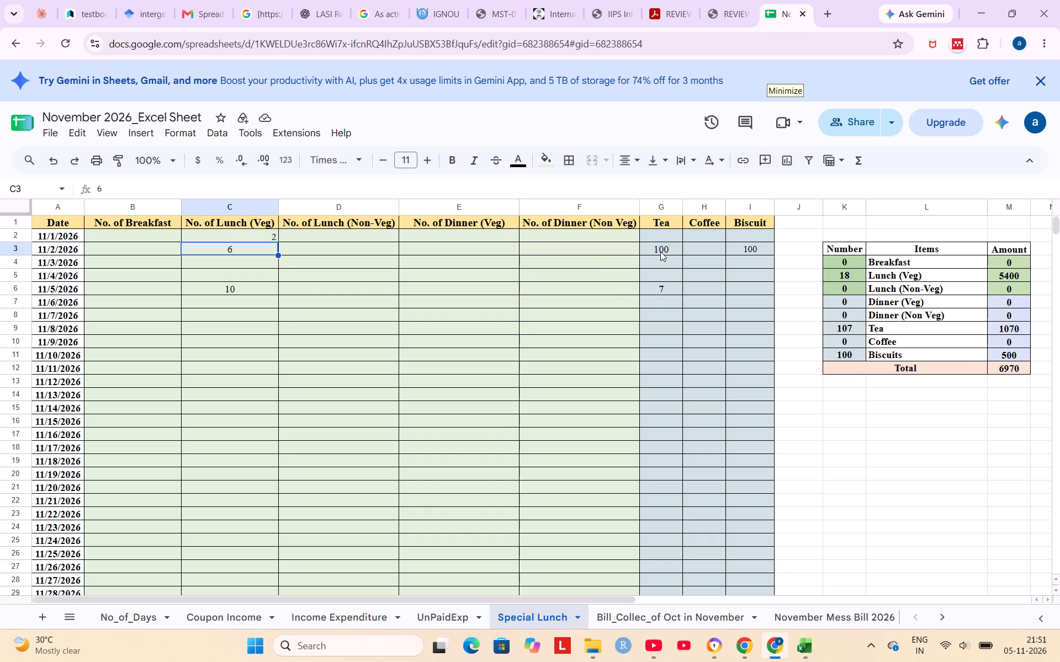
Change the 11/2/2026 tea count to the formula =100+8+2.
{"action": "double_click", "coordinate": [660, 252]}
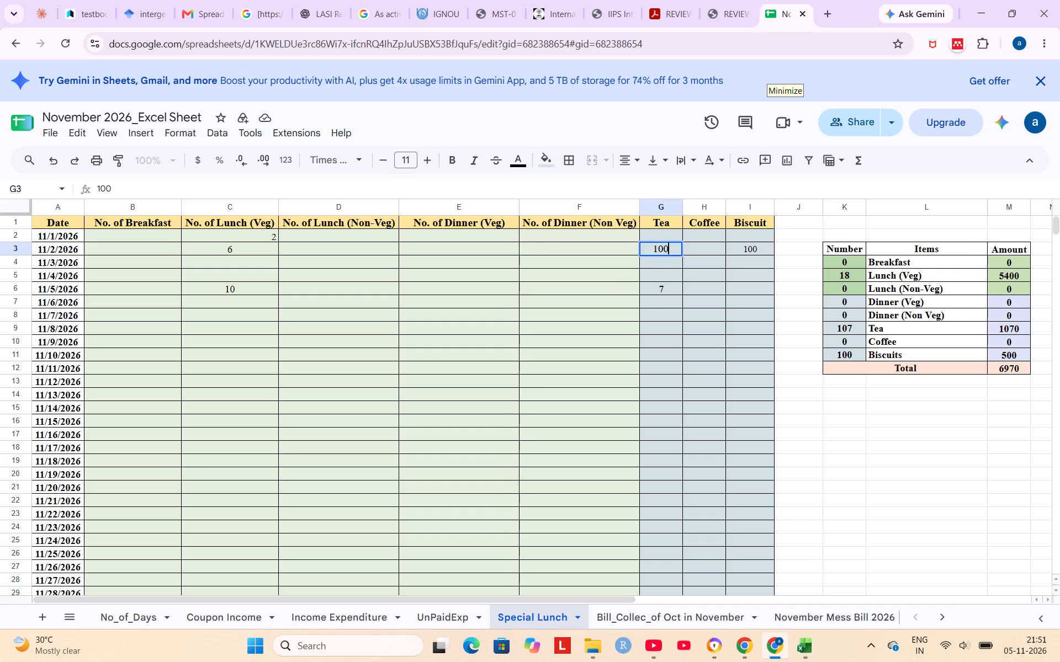
{"action": "left_click", "coordinate": [653, 249]}
{"action": "key", "text": "equal"}
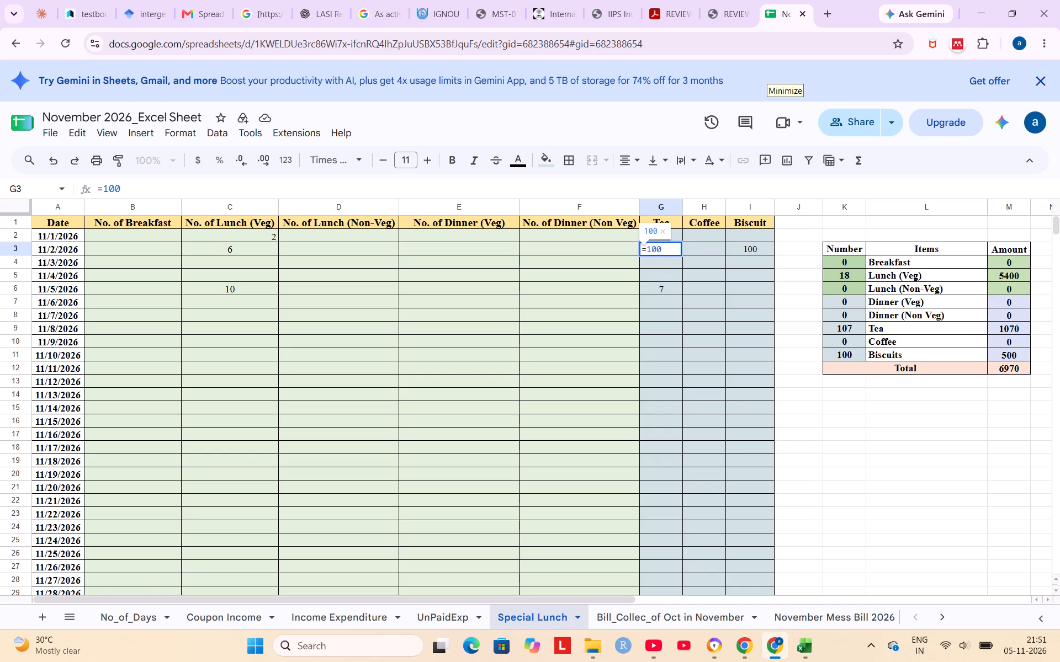
{"action": "key", "text": "Right"}
{"action": "key", "text": "Right"}
{"action": "key", "text": "Right"}
{"action": "key", "text": "shift+plus"}
{"action": "key", "text": "8"}
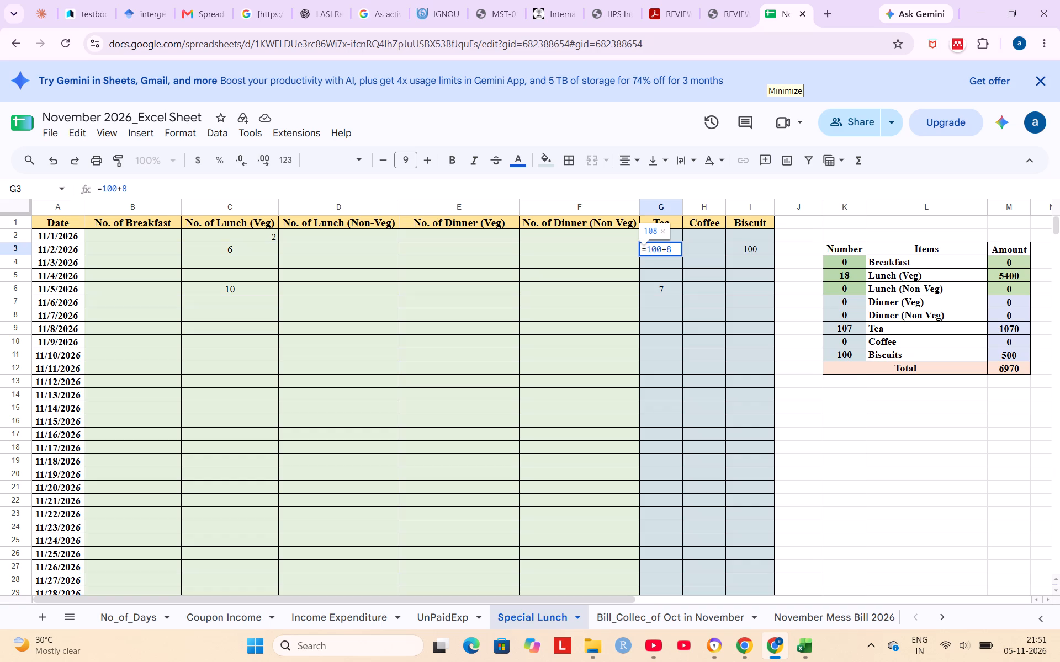
{"action": "key", "text": "shift+plus"}
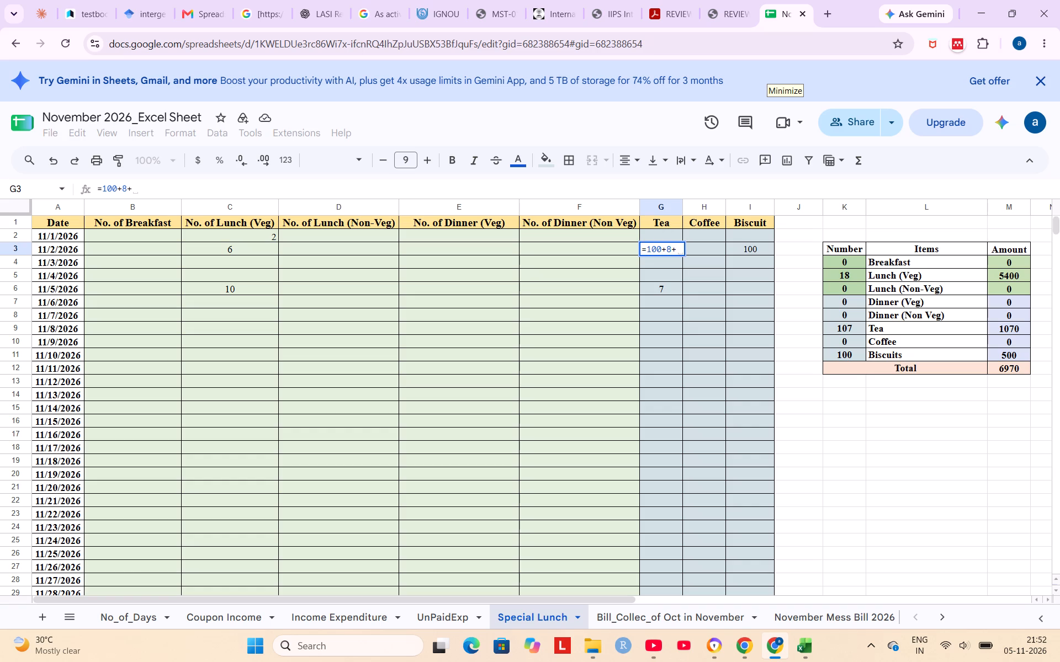
{"action": "key", "text": "2"}
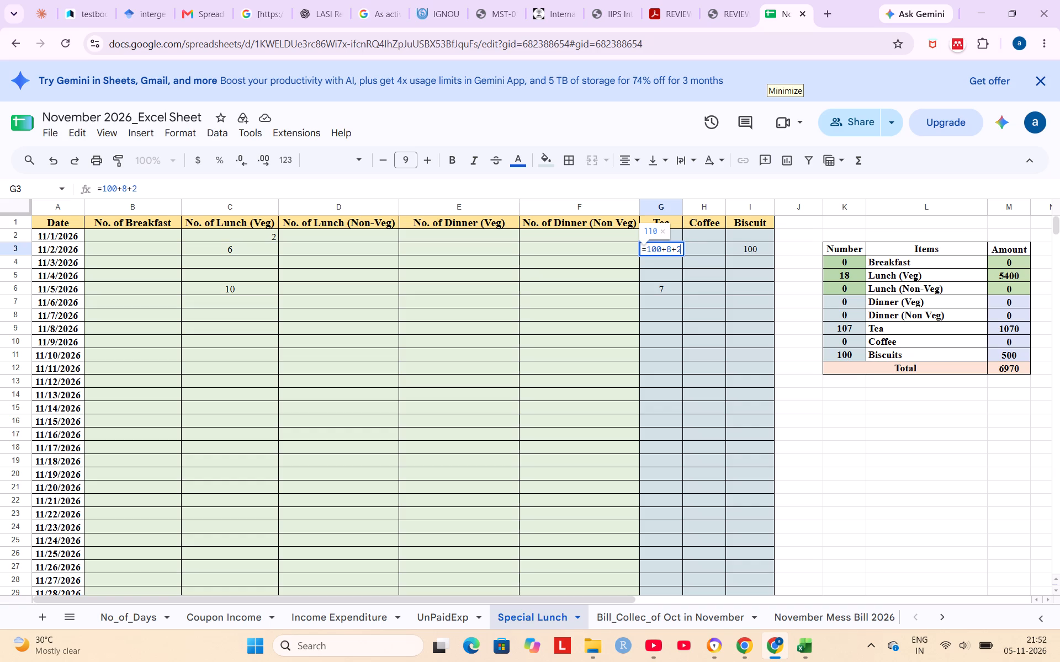
{"action": "key", "text": "Return"}
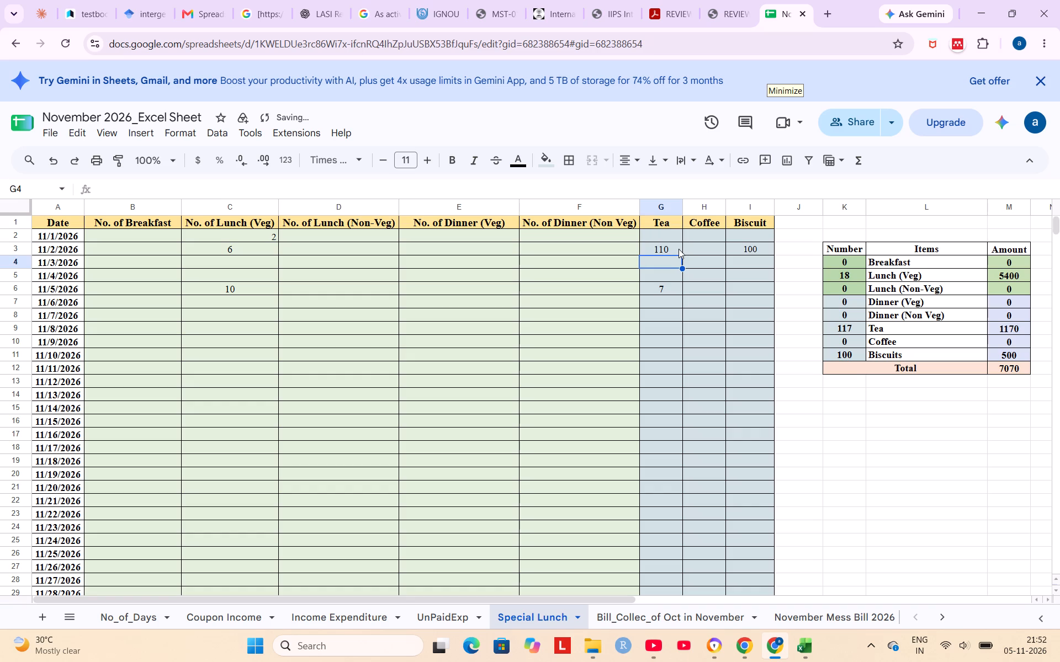
{"action": "left_click", "coordinate": [679, 249]}
{"action": "double_click", "coordinate": [679, 249]}
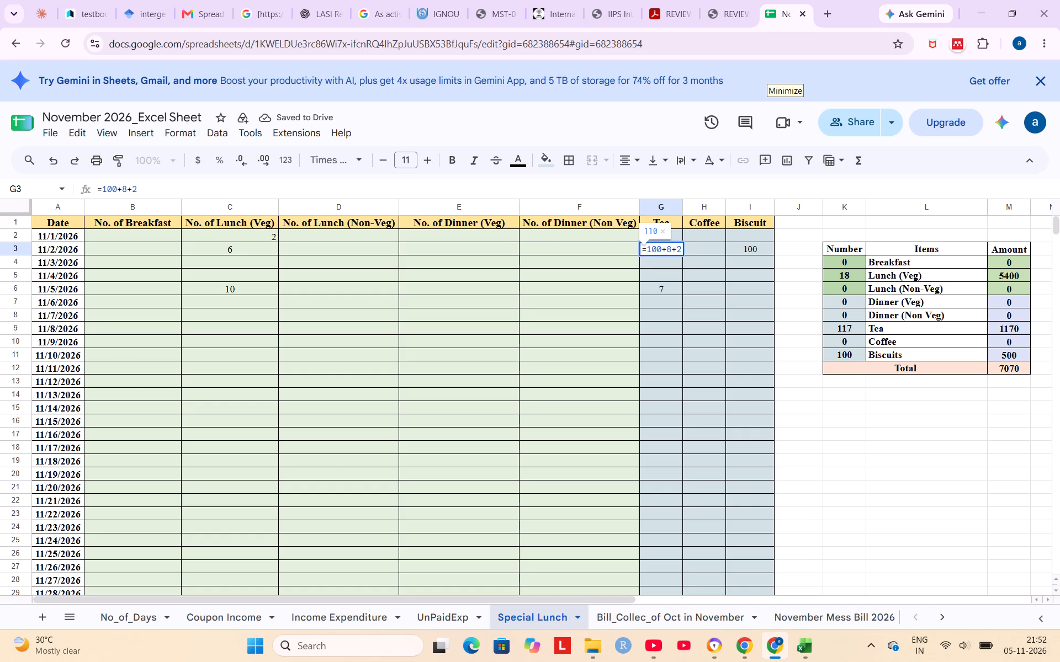
{"action": "key", "text": "Return"}
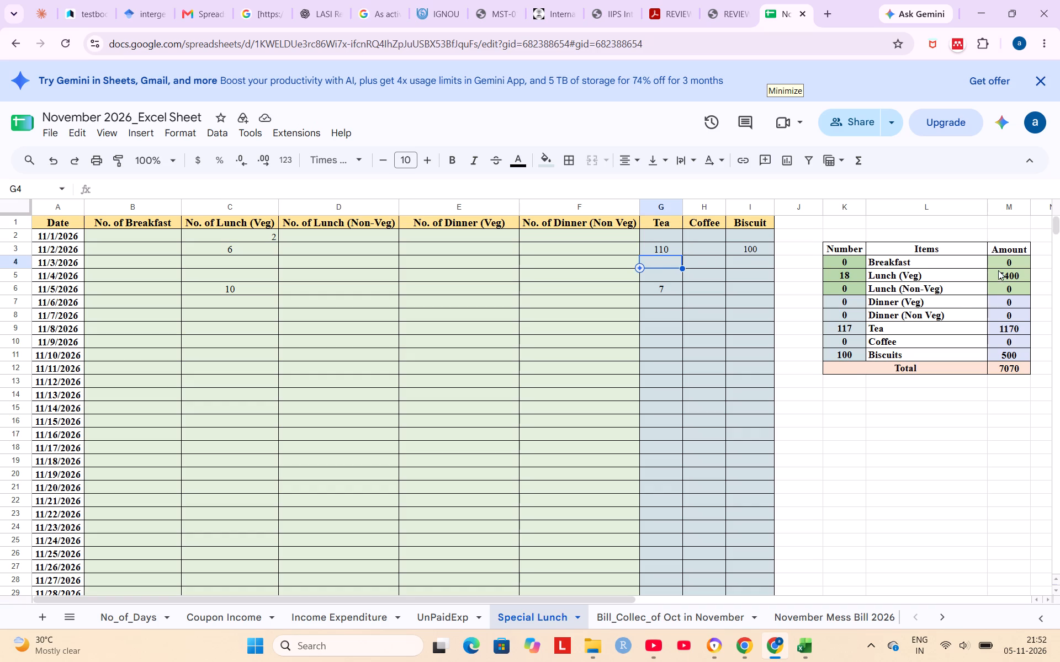
Set the tea rate to 20 in the summary table's Amount formula, making it =K9*20.
{"action": "left_click", "coordinate": [1000, 330]}
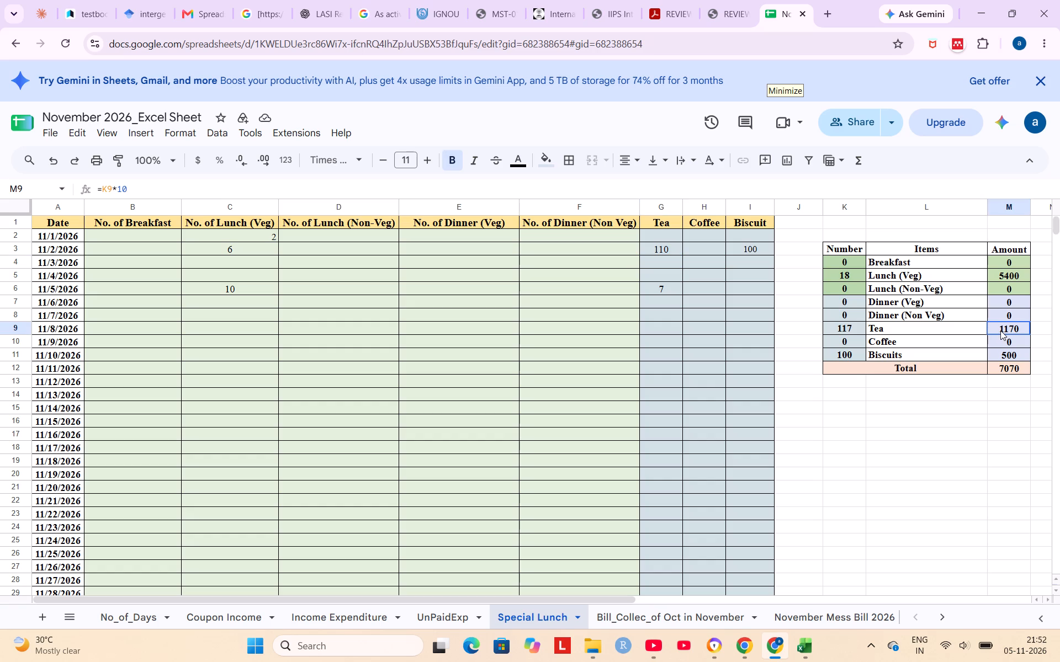
{"action": "left_click", "coordinate": [1000, 330]}
{"action": "left_click", "coordinate": [121, 191]}
{"action": "key", "text": "BackSpace"}
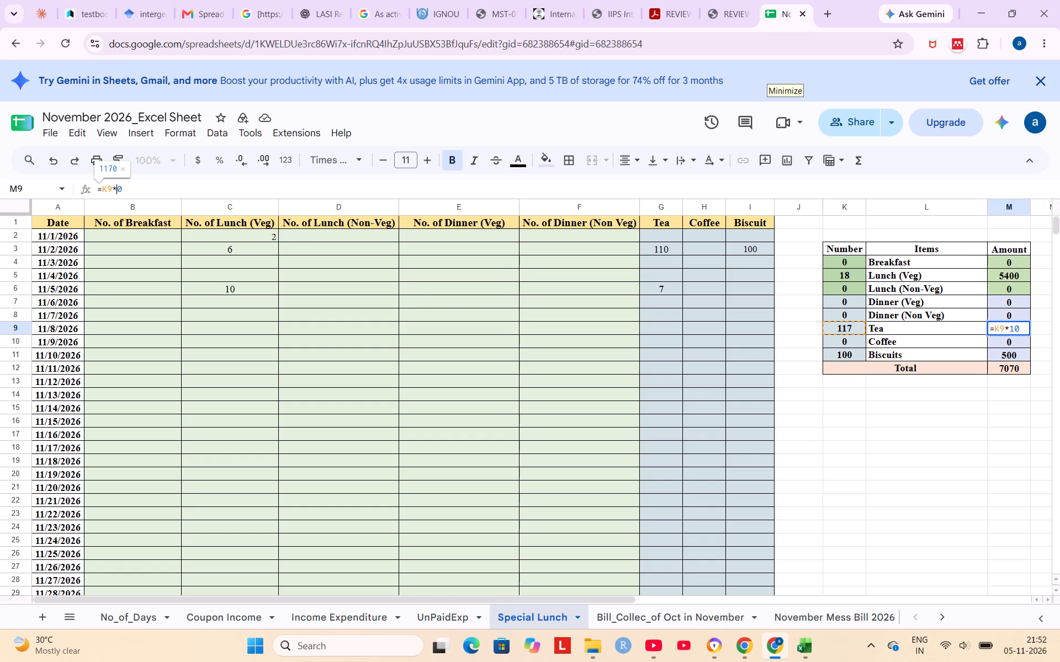
{"action": "key", "text": "2"}
{"action": "key", "text": "Return"}
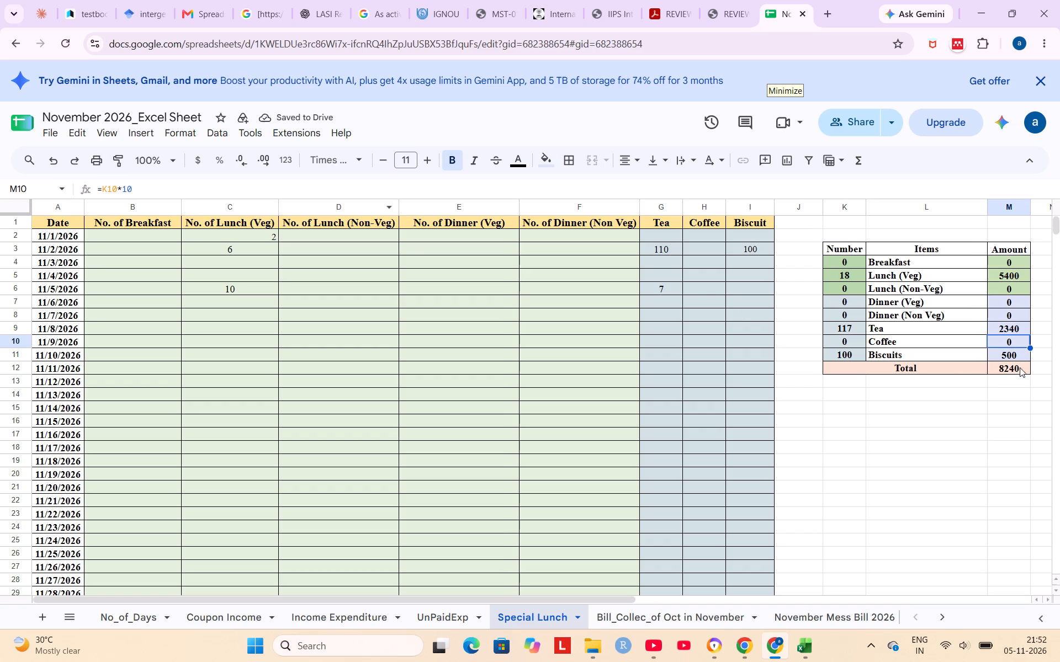
{"action": "left_click", "coordinate": [1010, 325]}
{"action": "double_click", "coordinate": [1010, 325]}
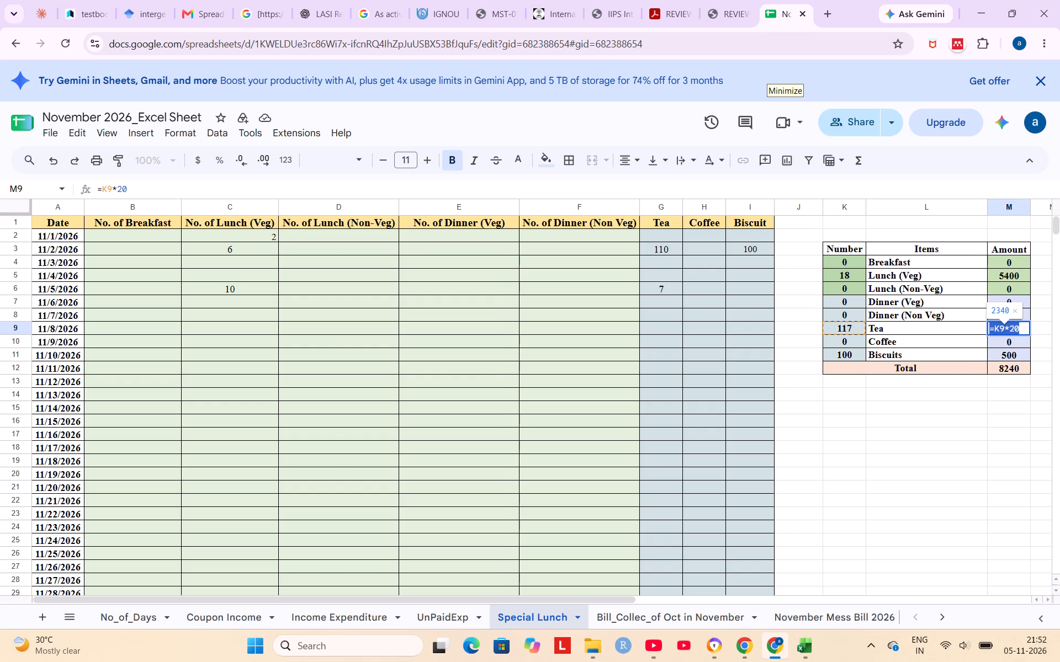
{"action": "left_click", "coordinate": [1025, 331]}
{"action": "key", "text": "Return"}
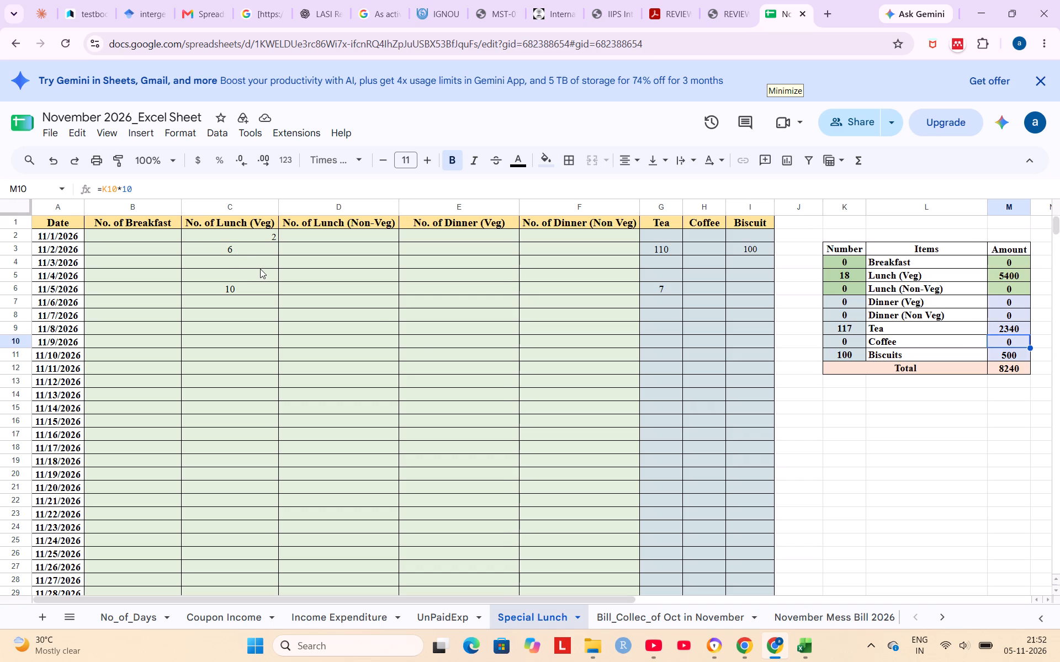
Enter 7 coffees and 1 tea for 11/3/2026.
{"action": "left_click", "coordinate": [256, 265]}
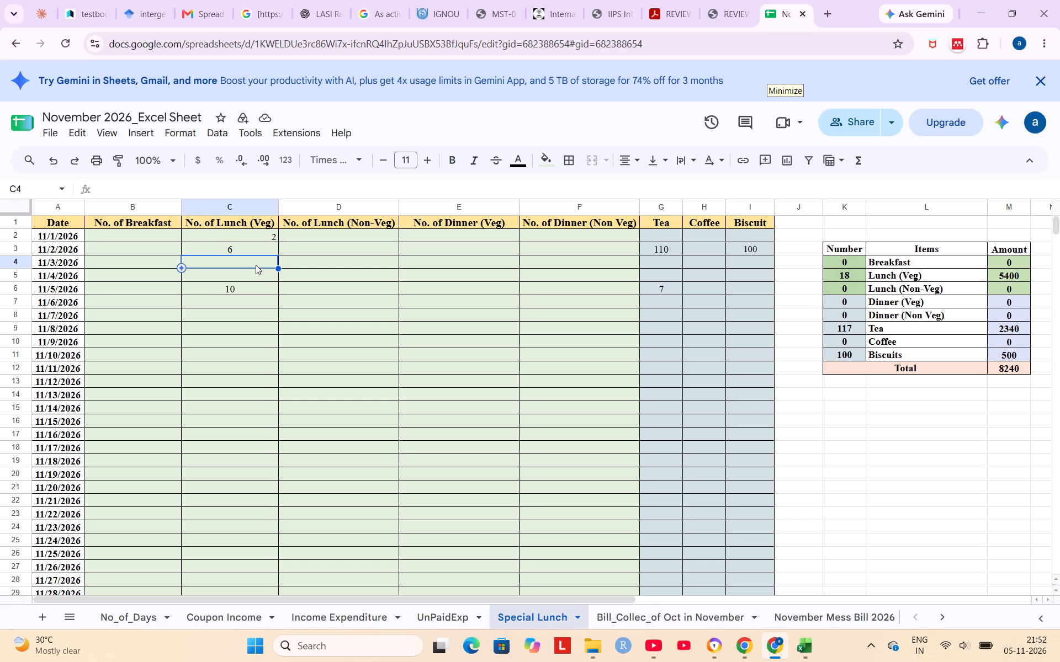
{"action": "left_click", "coordinate": [705, 261]}
{"action": "key", "text": "7"}
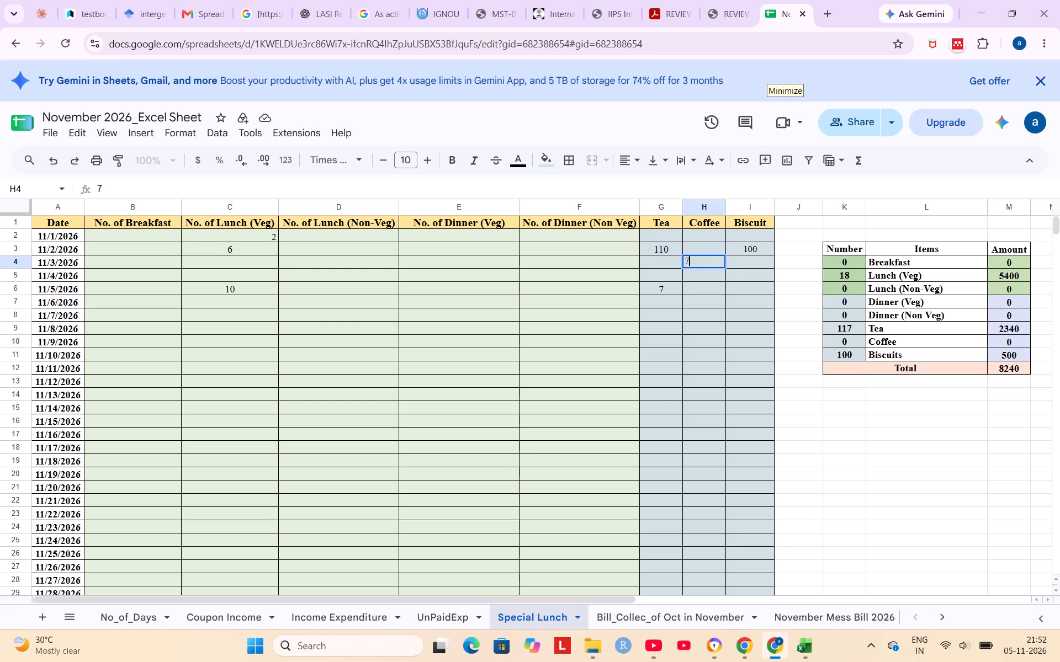
{"action": "left_click", "coordinate": [662, 259]}
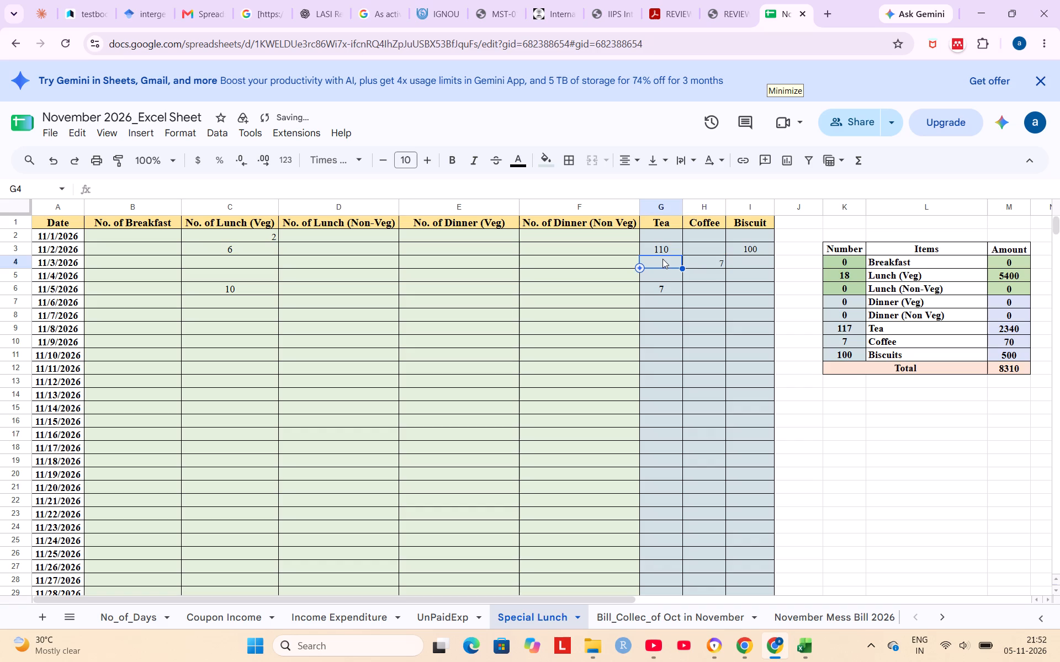
{"action": "key", "text": "1"}
{"action": "key", "text": "Return"}
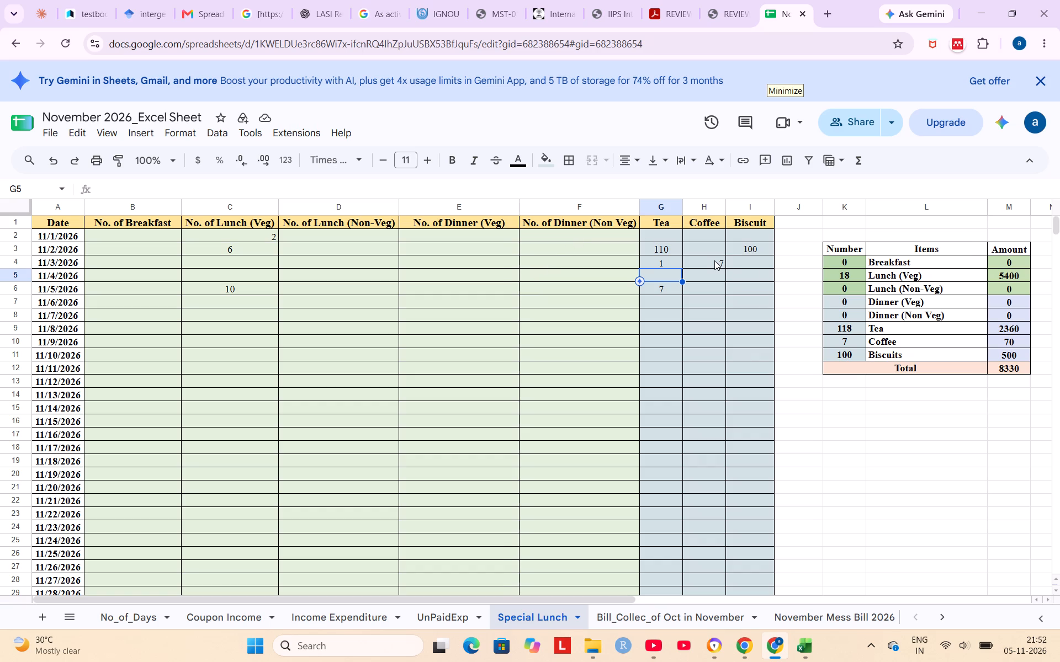
Change the 11/3/2026 tea count to the formula =1+20+1.
{"action": "left_click", "coordinate": [663, 261]}
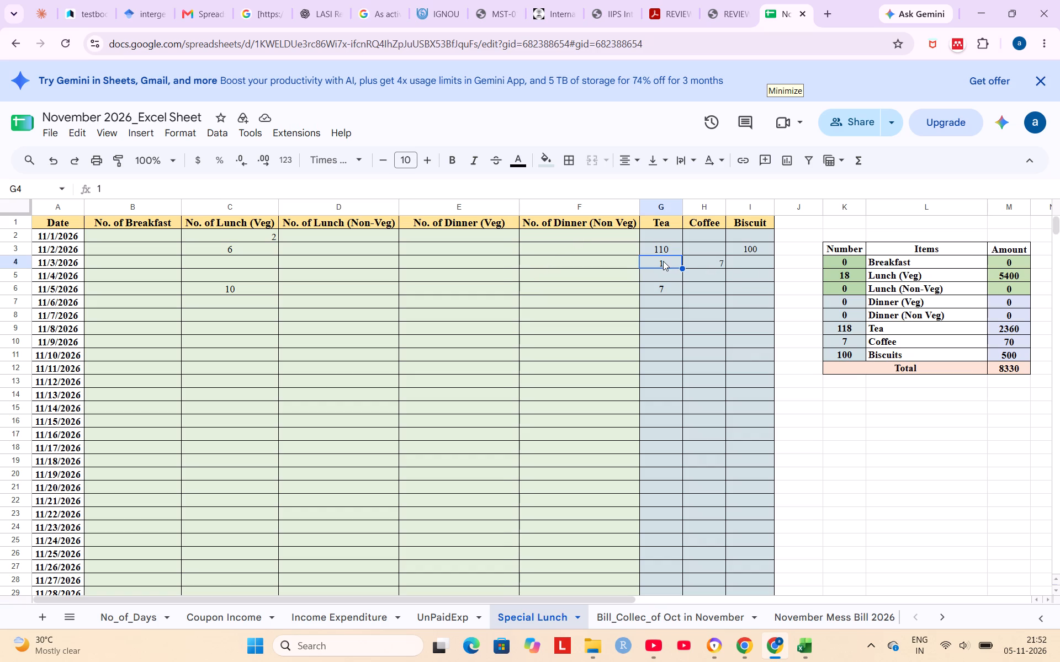
{"action": "double_click", "coordinate": [663, 261]}
{"action": "left_click", "coordinate": [651, 261]}
{"action": "key", "text": "equal"}
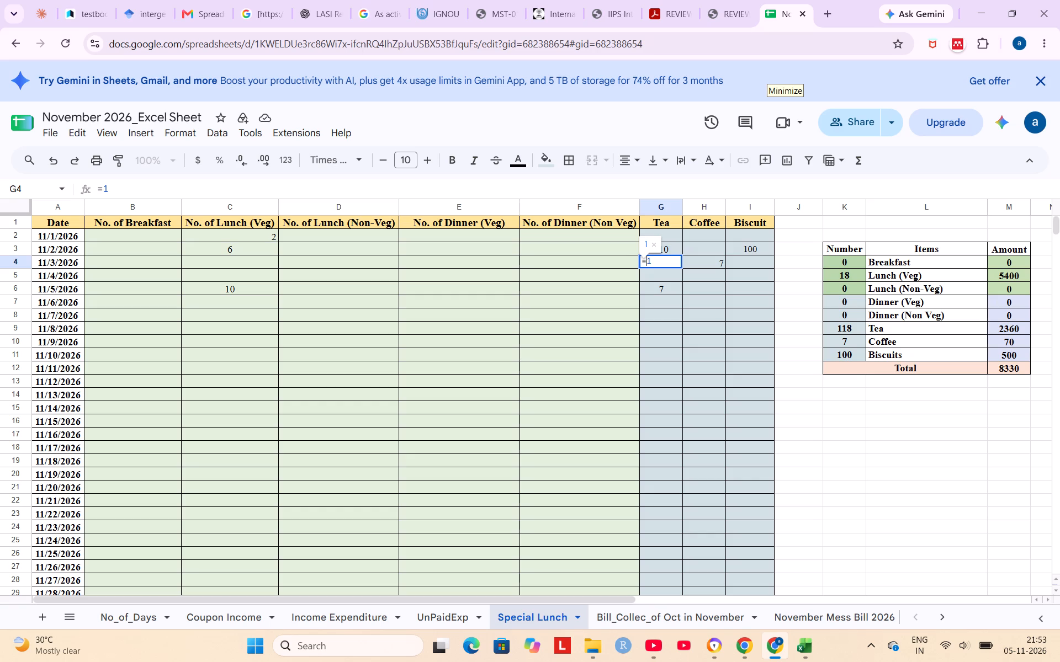
{"action": "key", "text": "Right"}
{"action": "key", "text": "shift+plus"}
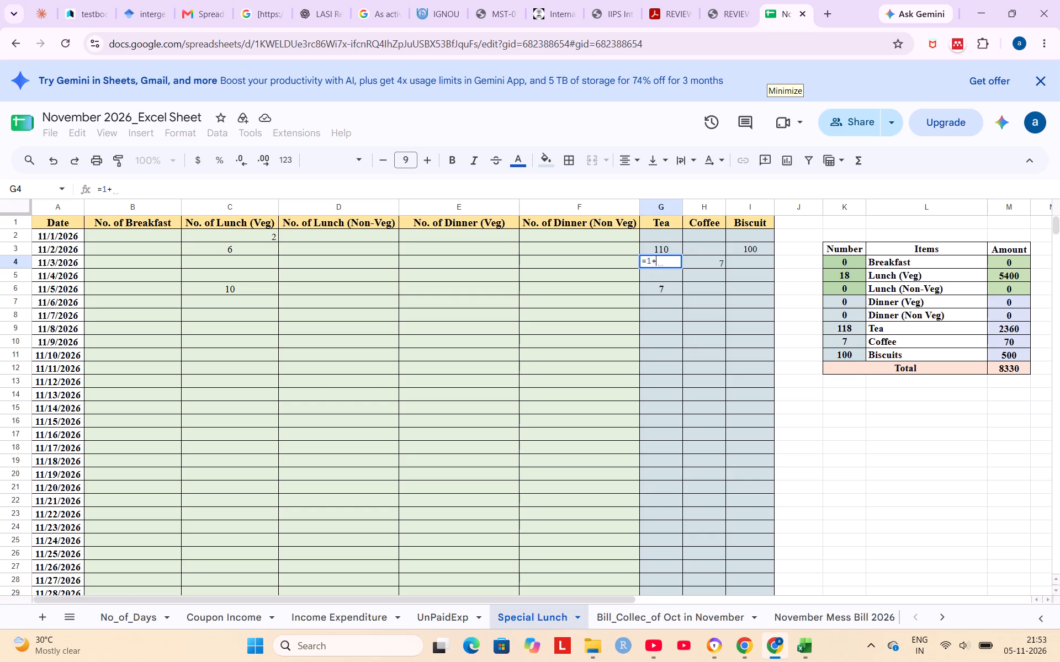
{"action": "key", "text": "BackSpace"}
{"action": "key", "text": "BackSpace"}
{"action": "key", "text": "1"}
{"action": "type", "text": "+20"}
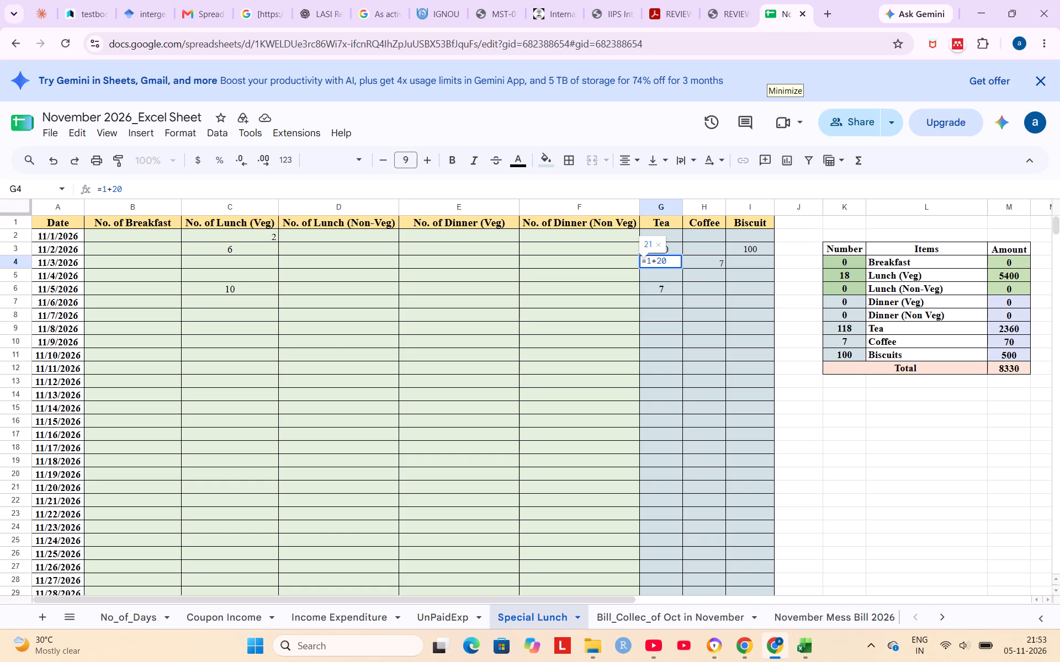
{"action": "type", "text": "+1"}
{"action": "key", "text": "Return"}
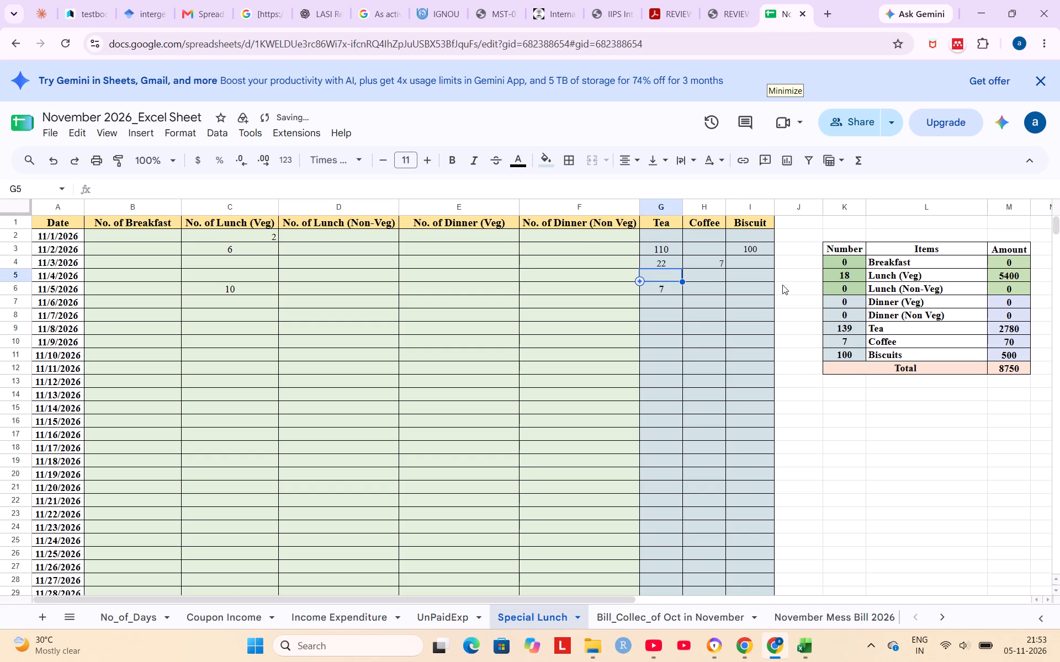
Set the coffee rate to 20 in the summary table's Amount formula, making it =K10*20.
{"action": "left_click", "coordinate": [1015, 342]}
{"action": "double_click", "coordinate": [1015, 342]}
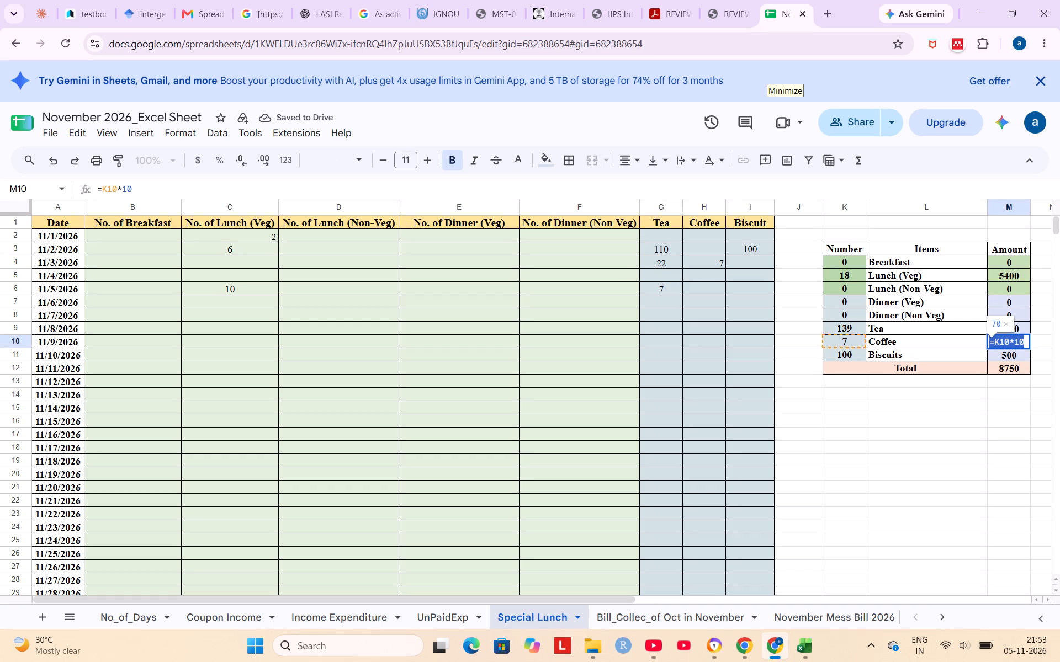
{"action": "left_click", "coordinate": [236, 190]}
{"action": "key", "text": "BackSpace"}
{"action": "key", "text": "BackSpace"}
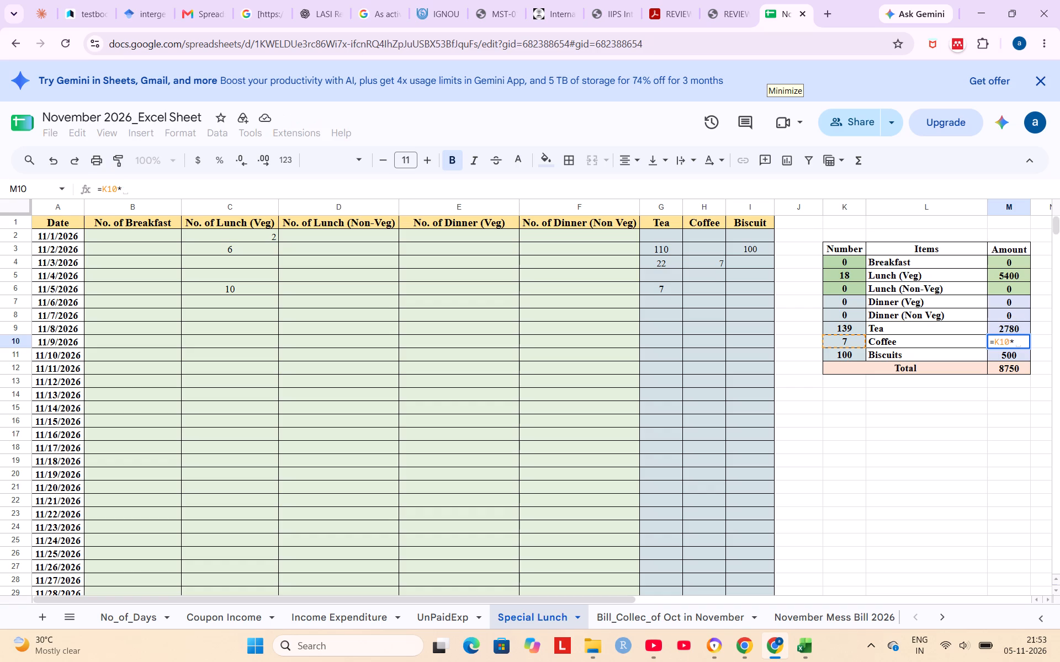
{"action": "type", "text": "20"}
{"action": "key", "text": "Return"}
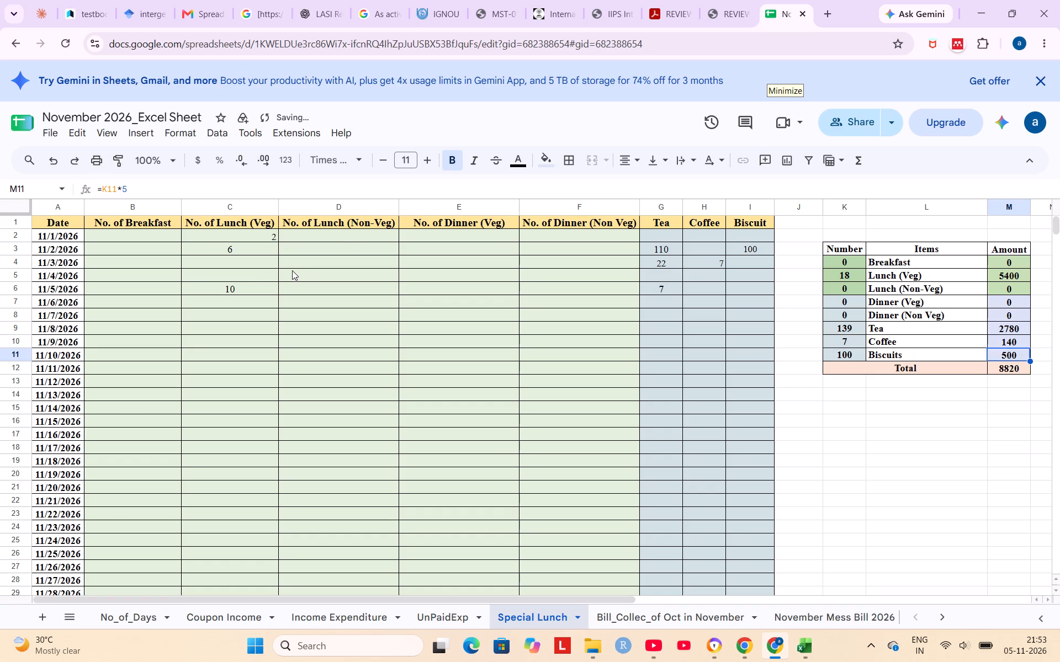
Replace the 11/5/2026 tea count with the formula =8+6+1.
{"action": "left_click", "coordinate": [243, 290]}
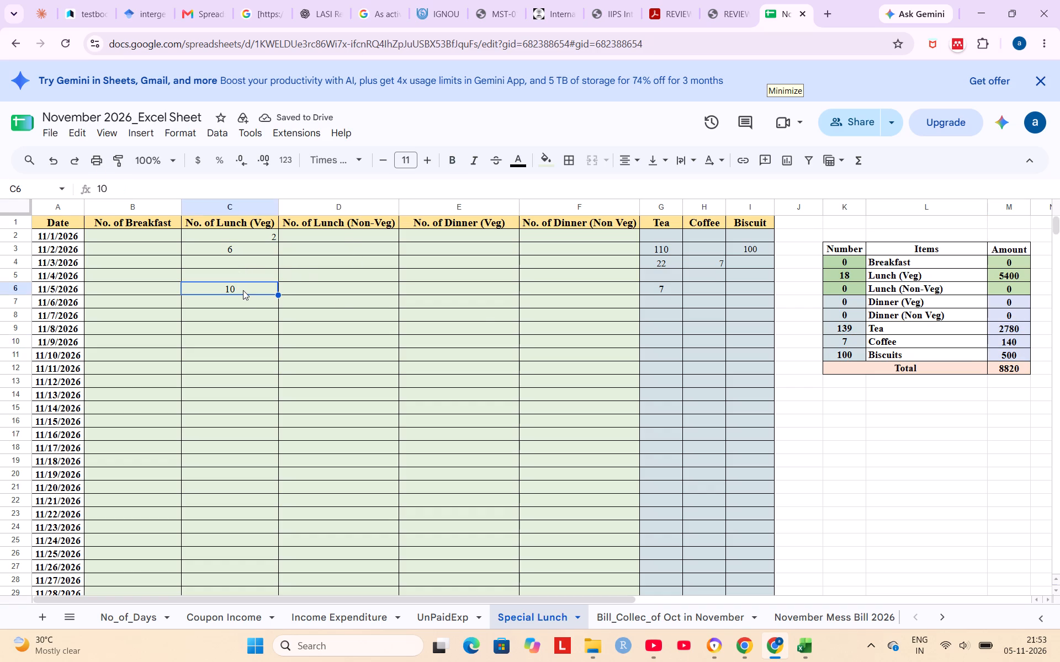
{"action": "key", "text": "Right"}
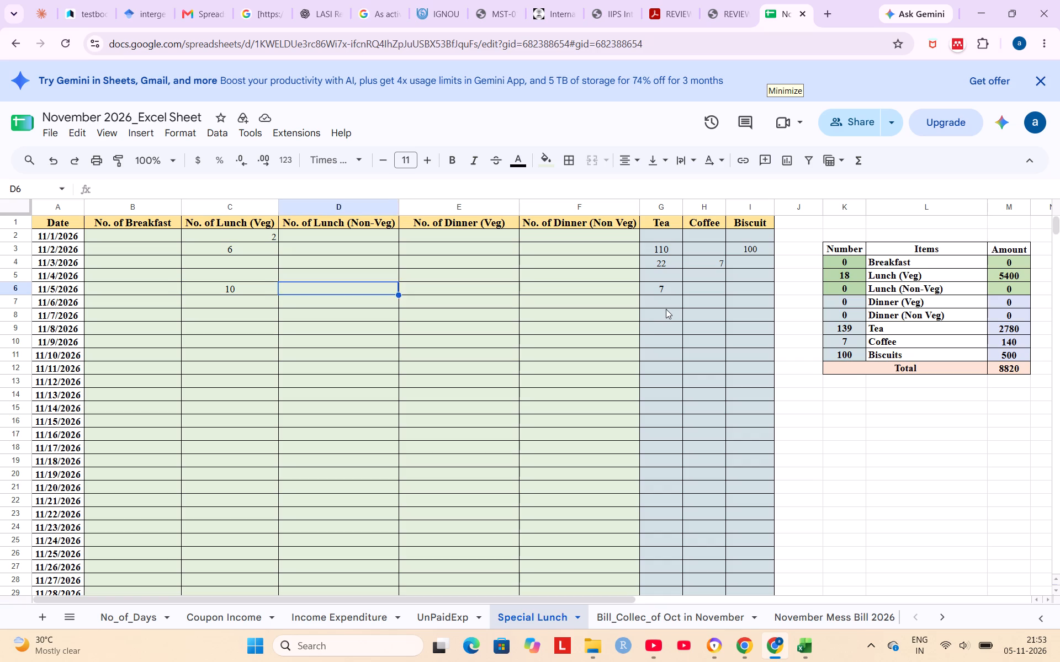
{"action": "key", "text": "Right"}
{"action": "key", "text": "Right"}
{"action": "key", "text": "Right"}
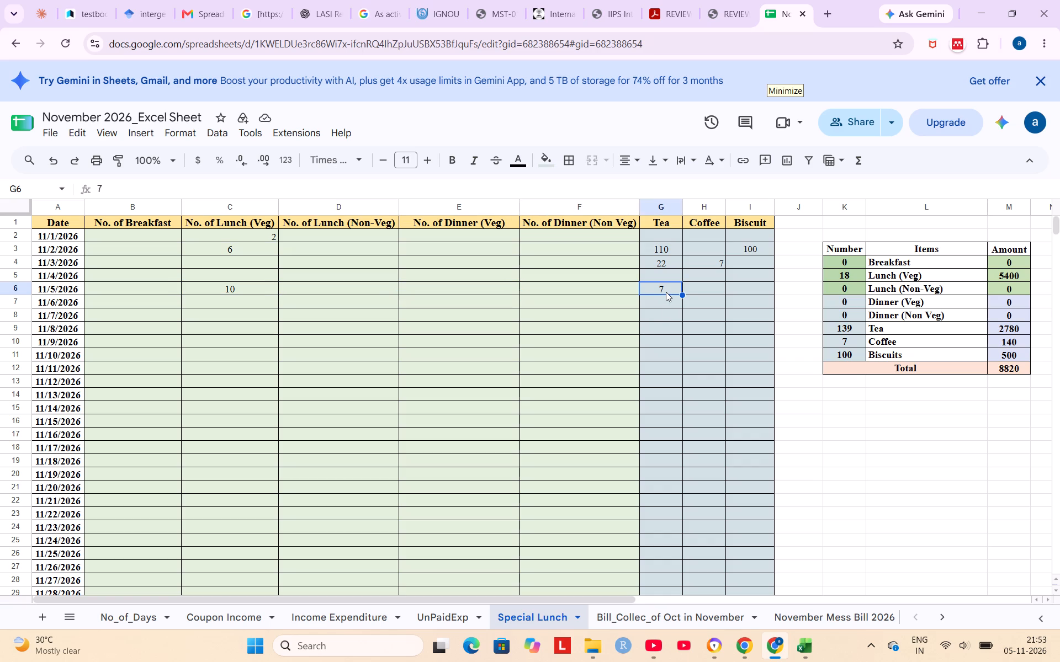
{"action": "double_click", "coordinate": [666, 292]}
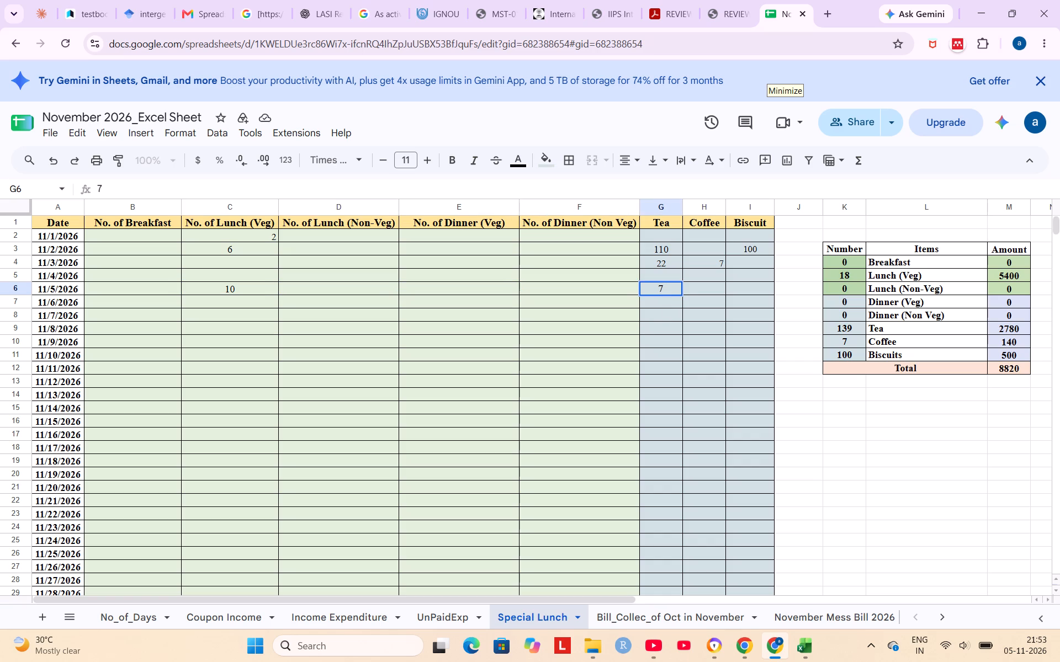
{"action": "left_click", "coordinate": [656, 289]}
{"action": "key", "text": "equal"}
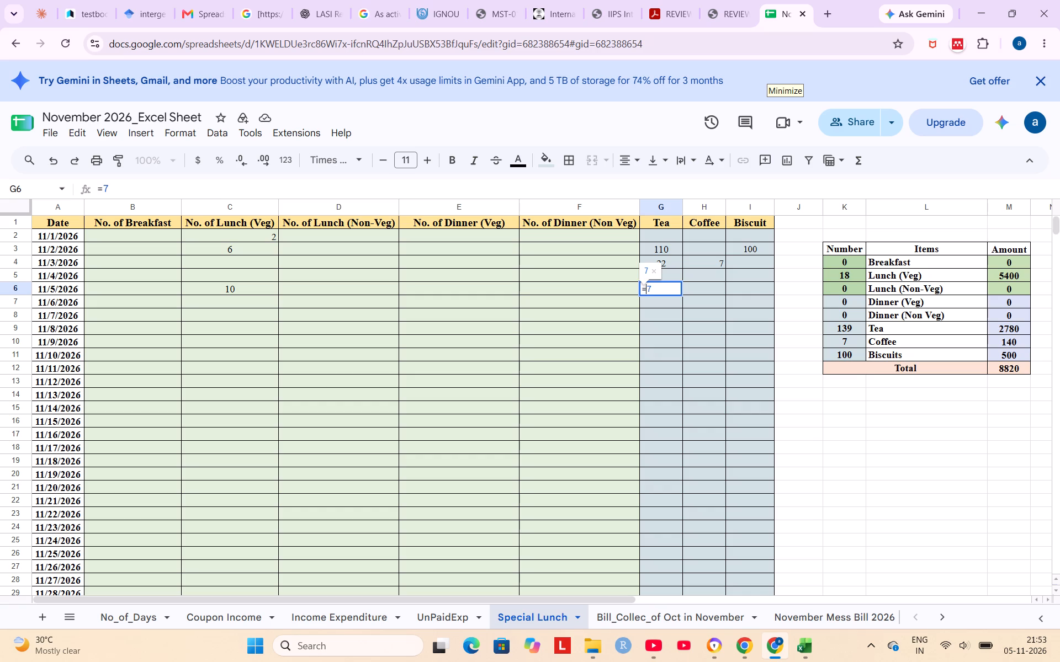
{"action": "key", "text": "Right"}
{"action": "key", "text": "BackSpace"}
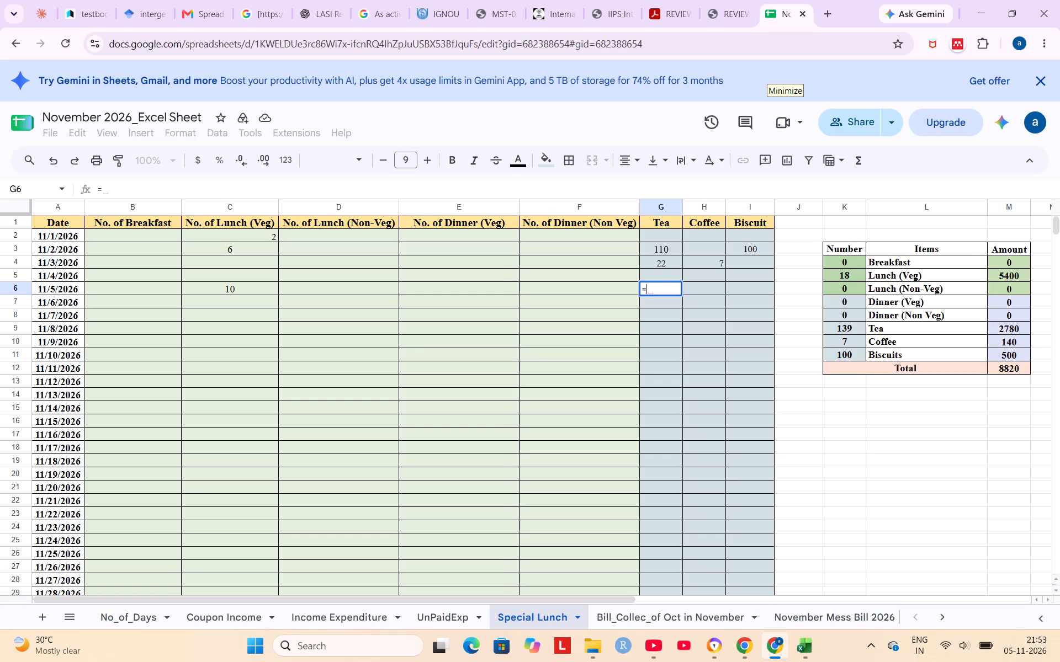
{"action": "key", "text": "8"}
{"action": "key", "text": "shift+plus"}
{"action": "key", "text": "6"}
{"action": "key", "text": "shift+plus"}
{"action": "key", "text": "1"}
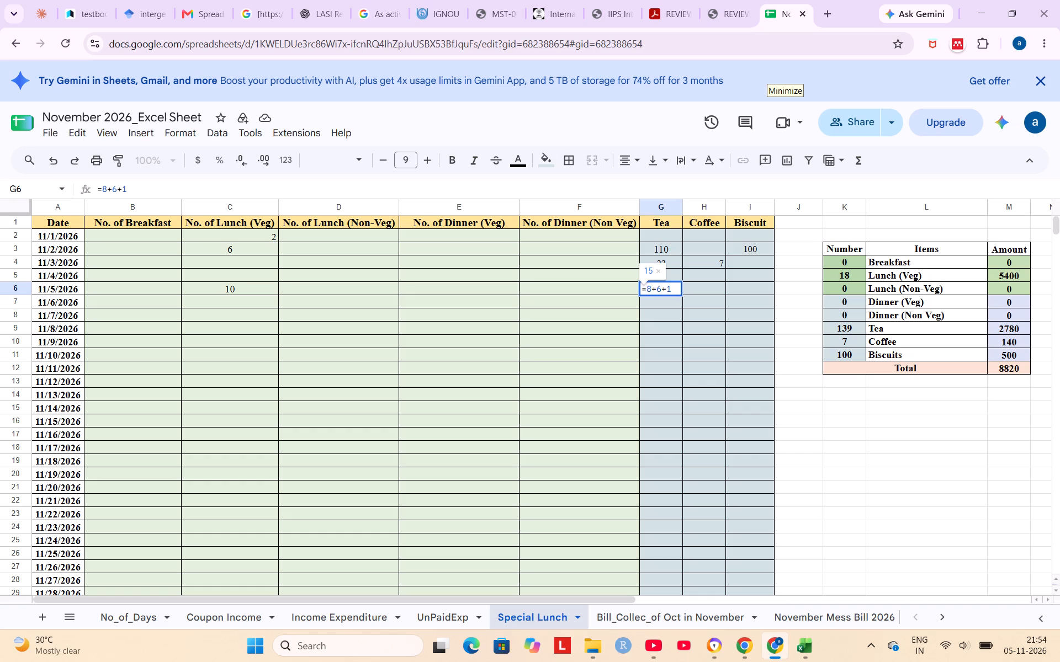
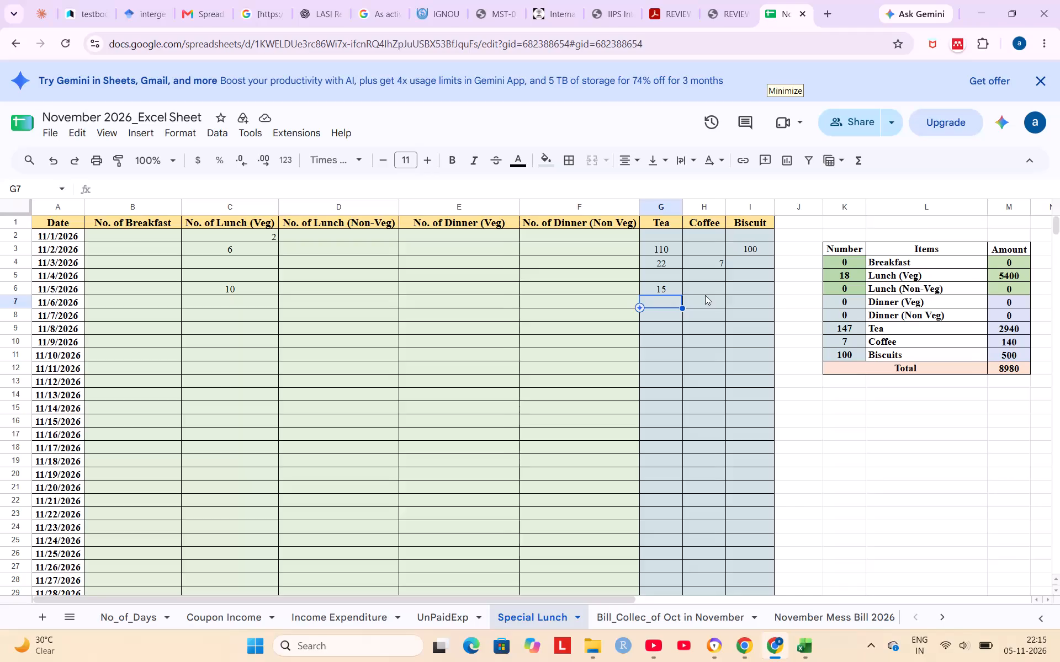
Save the November 2026 workbook with the updated Special Lunch counts.
{"action": "key", "text": "ctrl+s"}
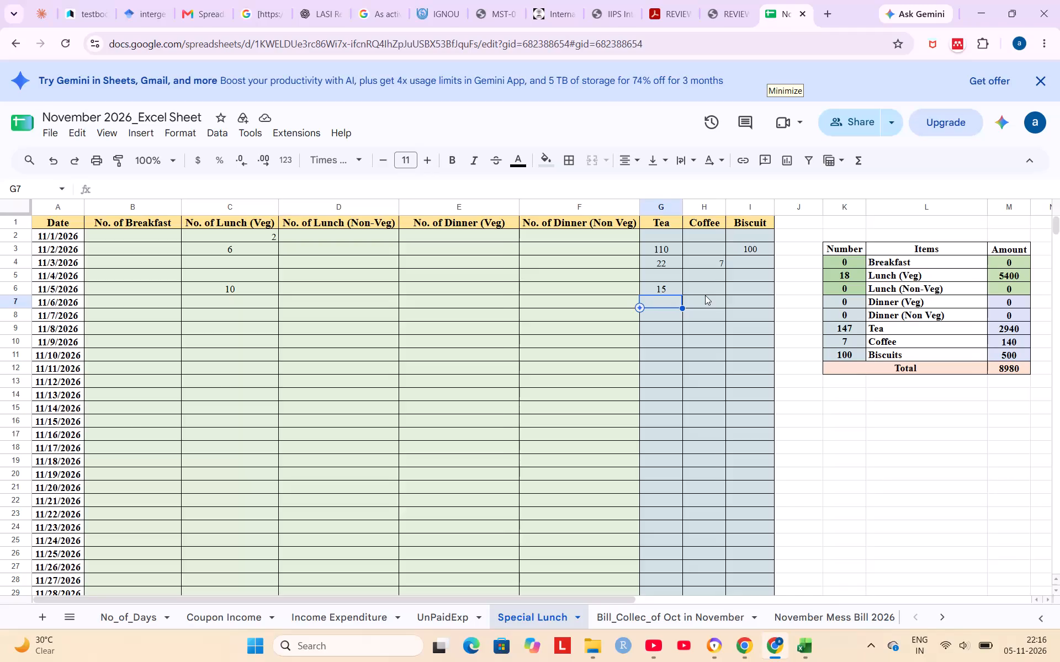
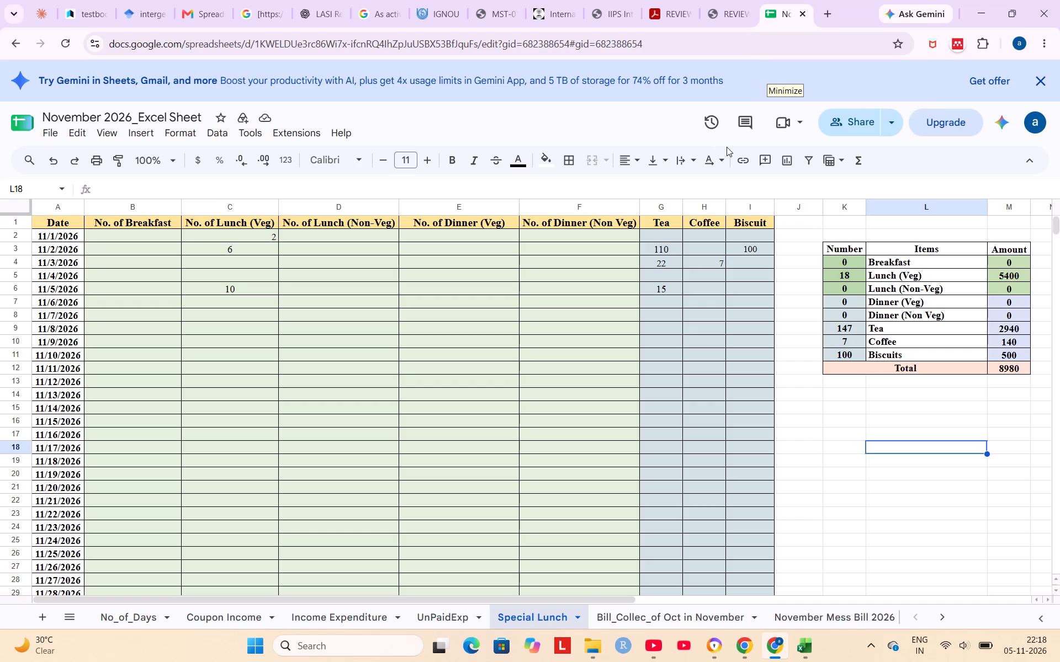
Open the UnPaidExp sheet in the online November 2026 workbook to view the daily unpaid expenditure entries.
{"action": "left_click", "coordinate": [435, 616]}
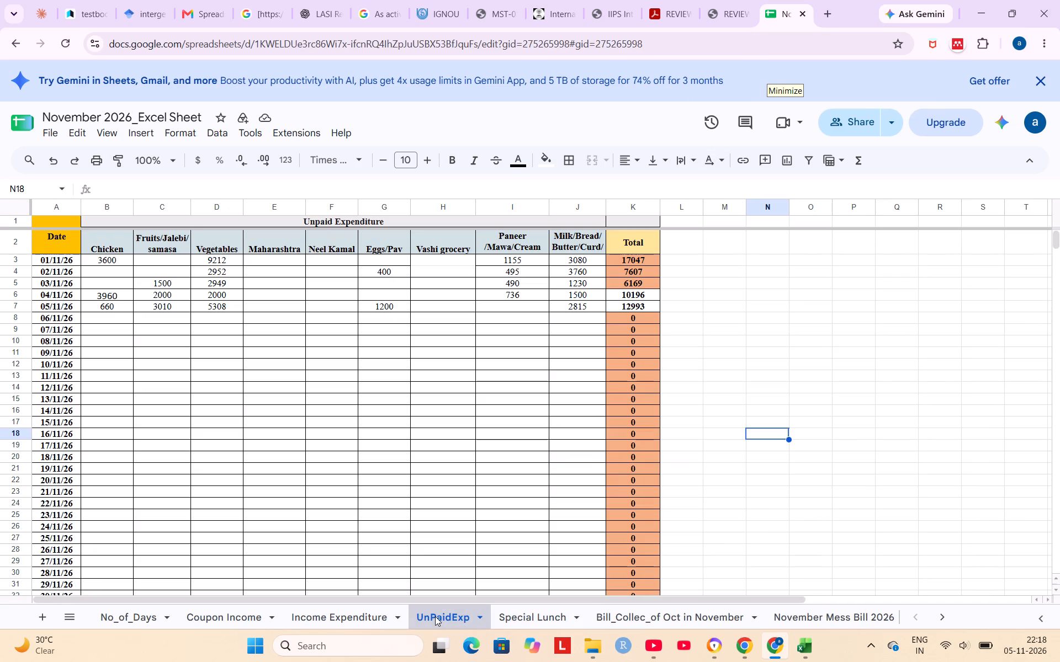
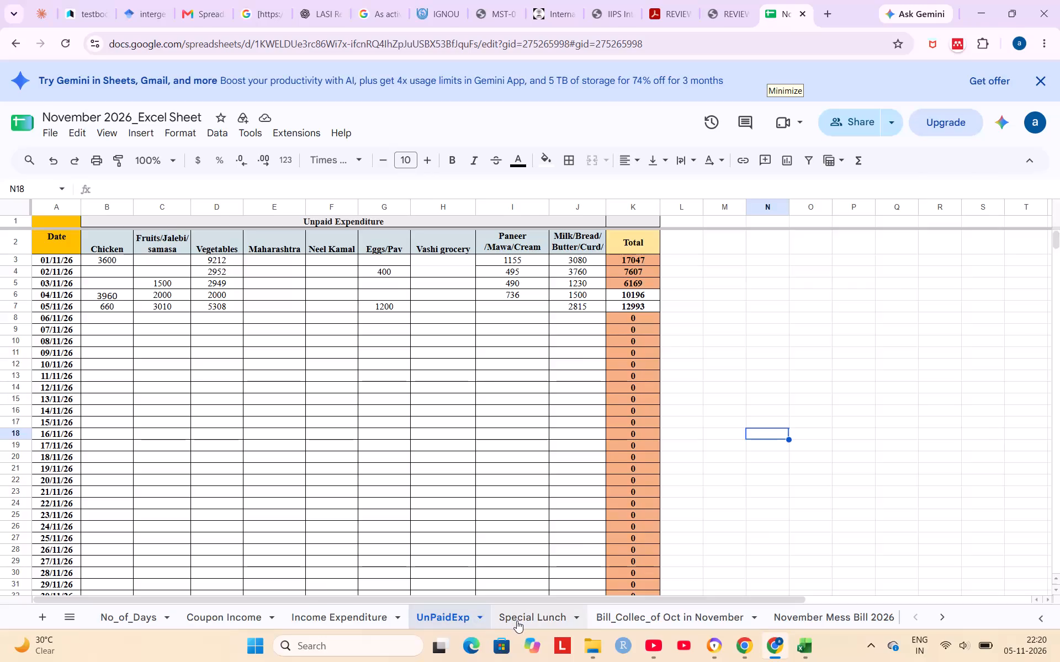
On the Special Lunch sheet, enter 20 as the No. of Lunch (Veg) for 11/6/2026.
{"action": "left_click", "coordinate": [517, 621]}
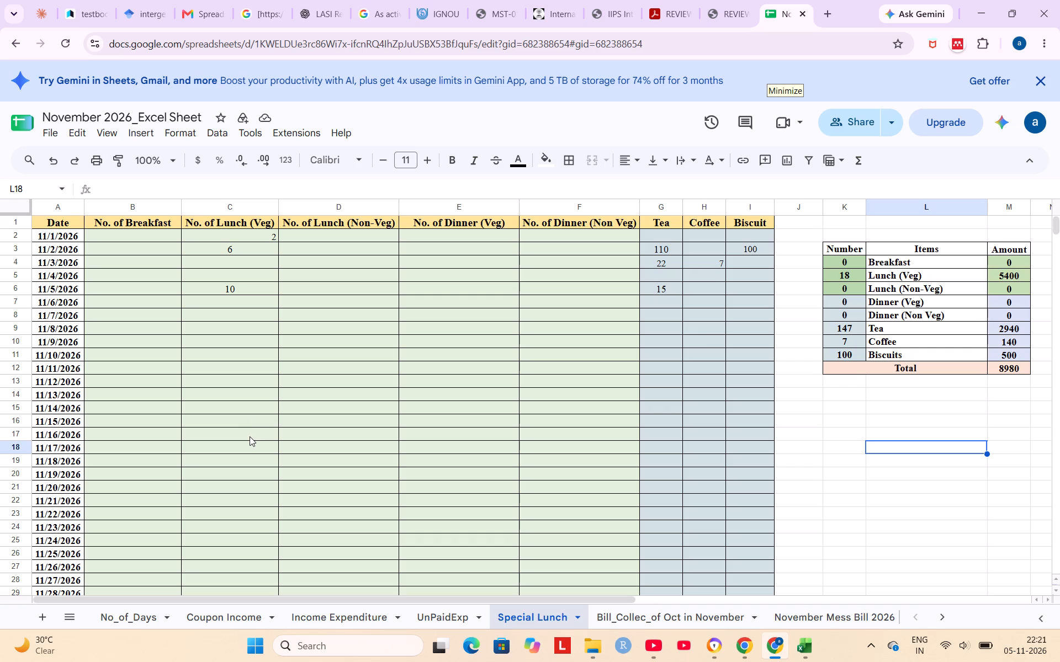
{"action": "left_click", "coordinate": [224, 306]}
{"action": "type", "text": "20"}
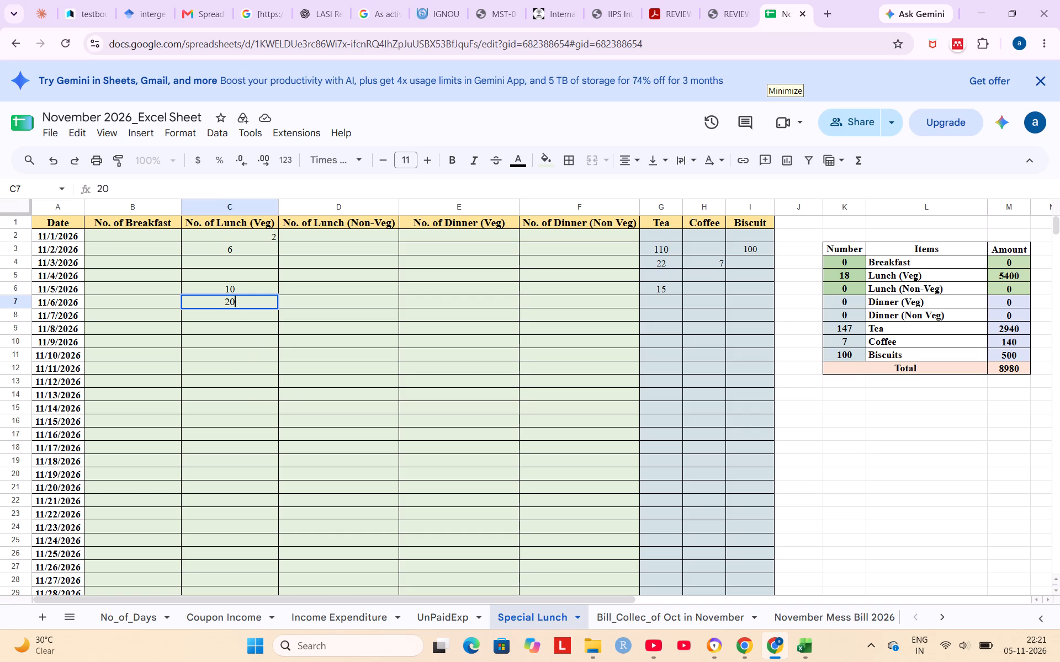
{"action": "left_click", "coordinate": [322, 399]}
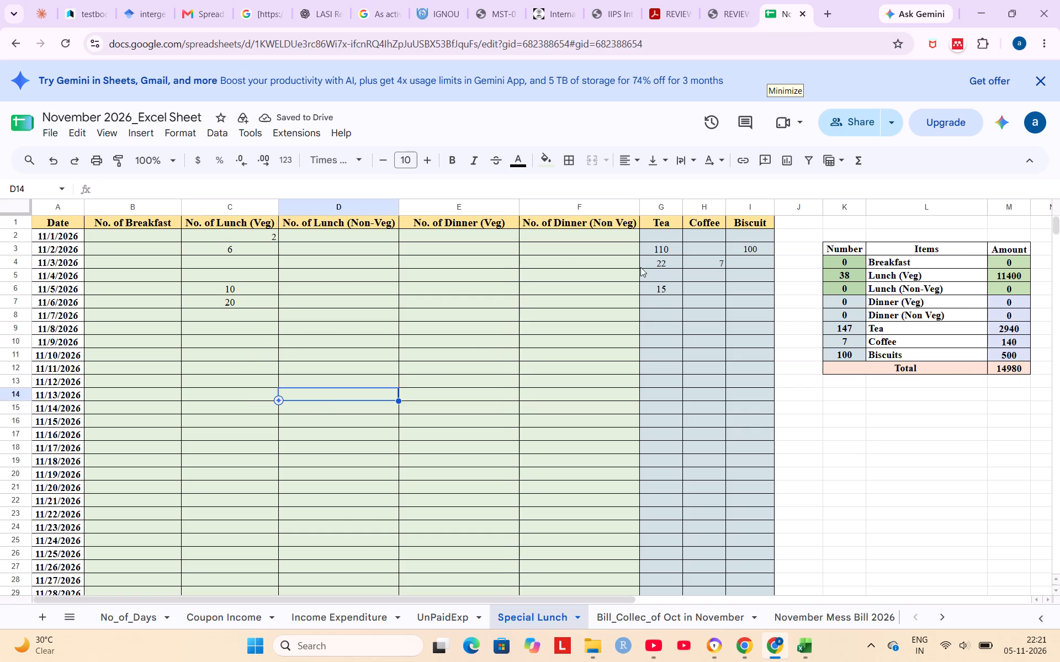
Enter the Tea count for 11/6/2026 as the formula =17+3.
{"action": "left_click", "coordinate": [654, 303]}
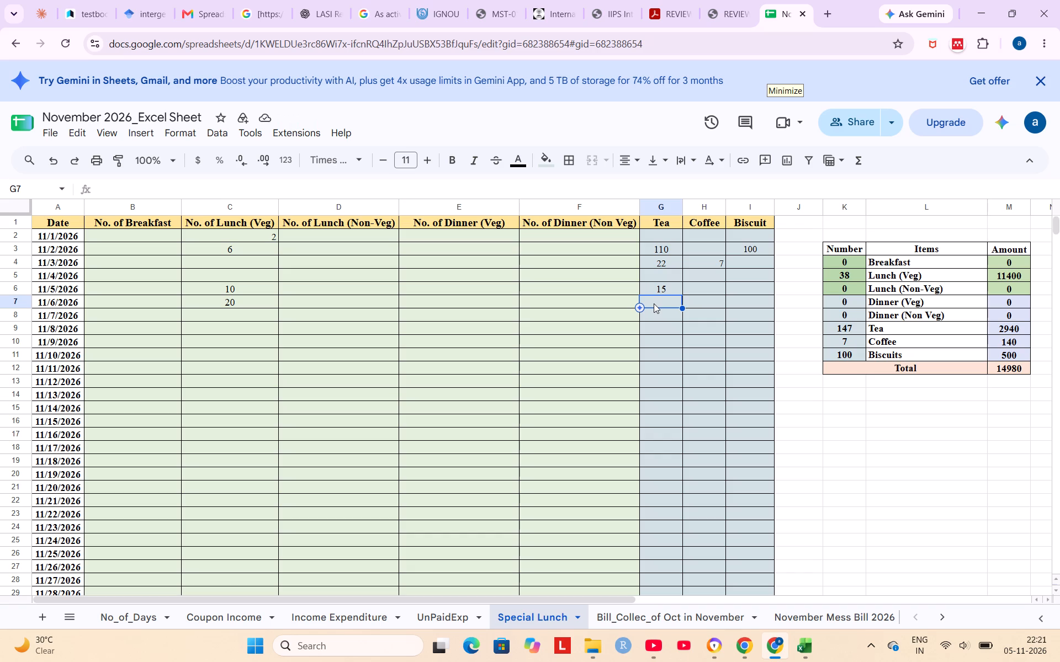
{"action": "key", "text": "equal"}
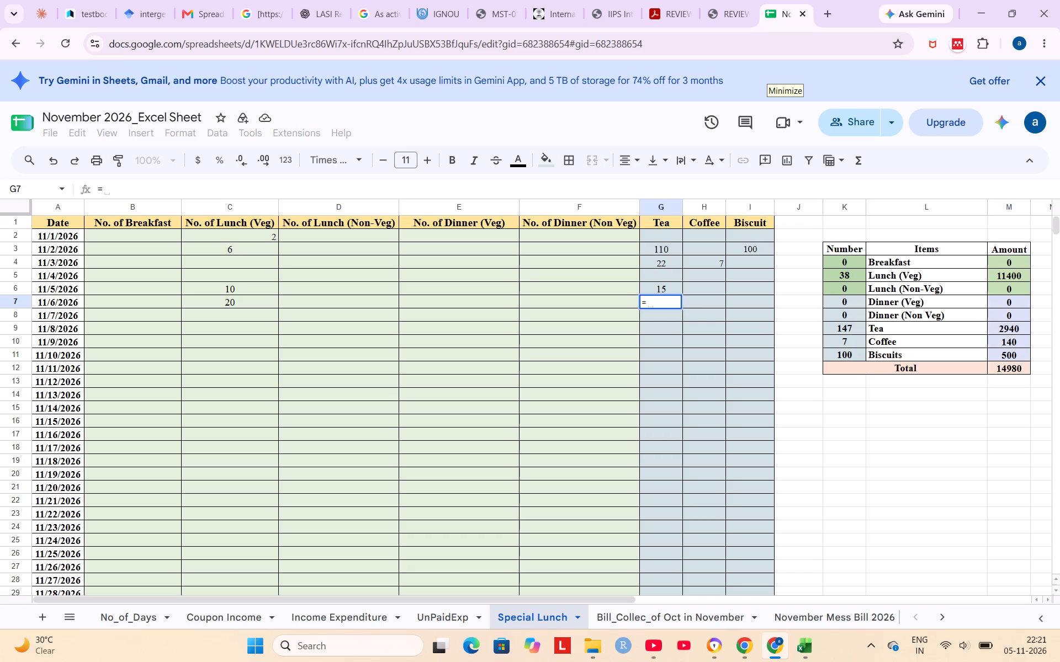
{"action": "type", "text": "17+"}
{"action": "key", "text": "3"}
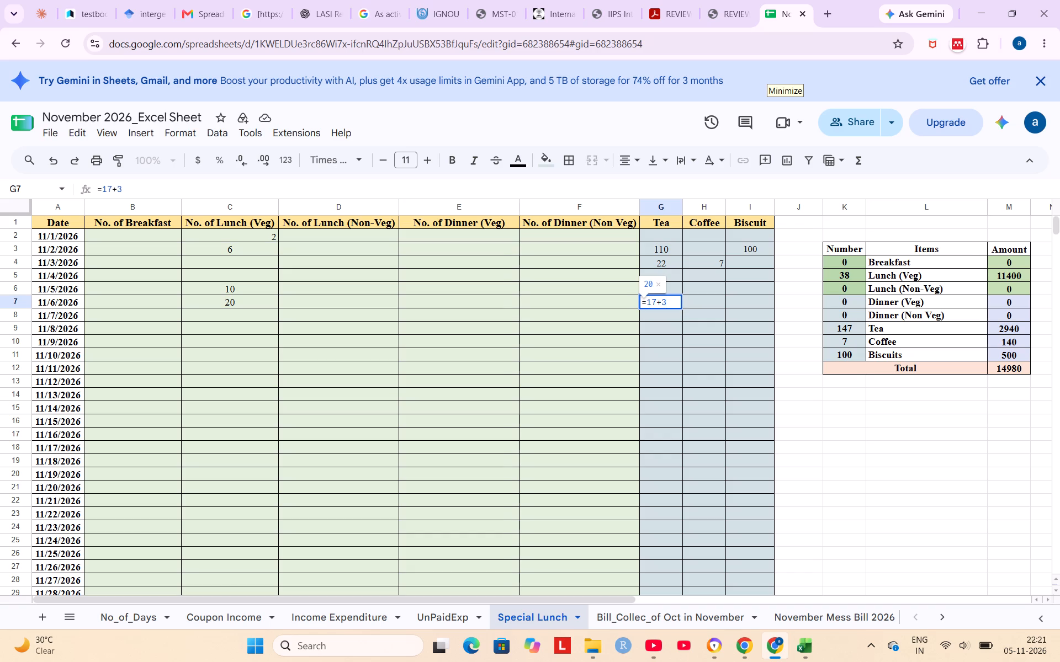
{"action": "key", "text": "Return"}
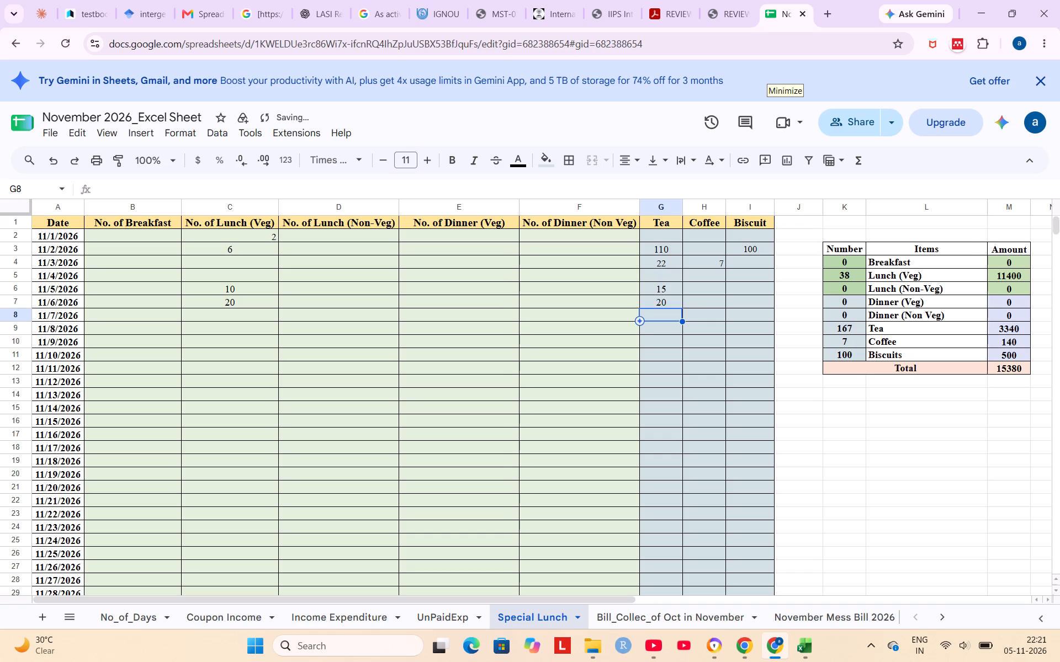
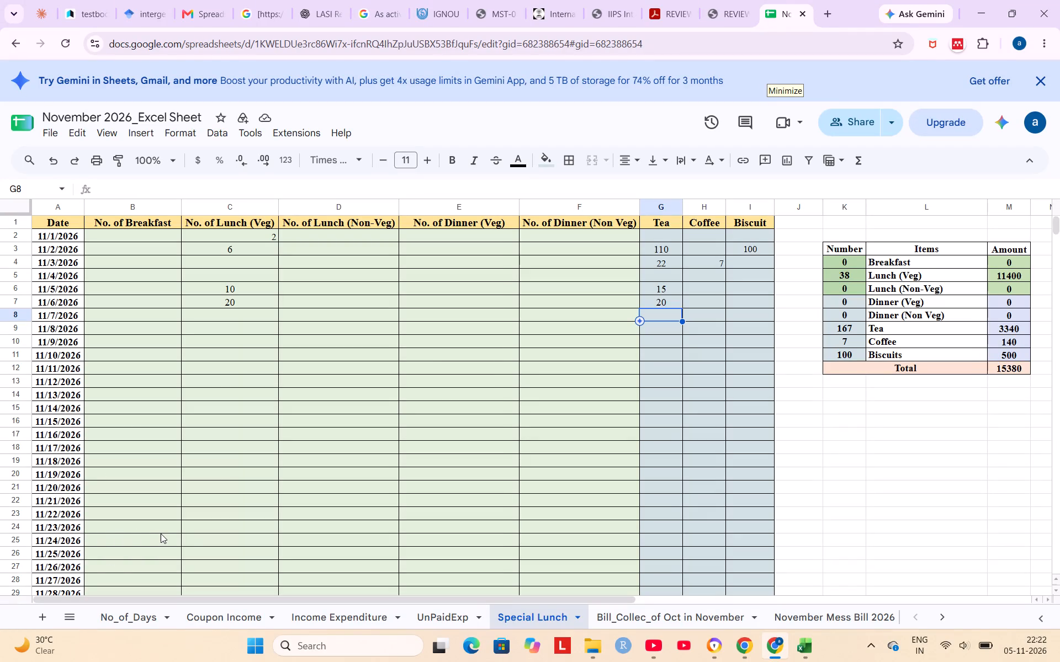
On the Special Lunch sheet, enter 18 as the No. of Lunch (Veg) for 11/23/2026.
{"action": "left_click", "coordinate": [217, 526]}
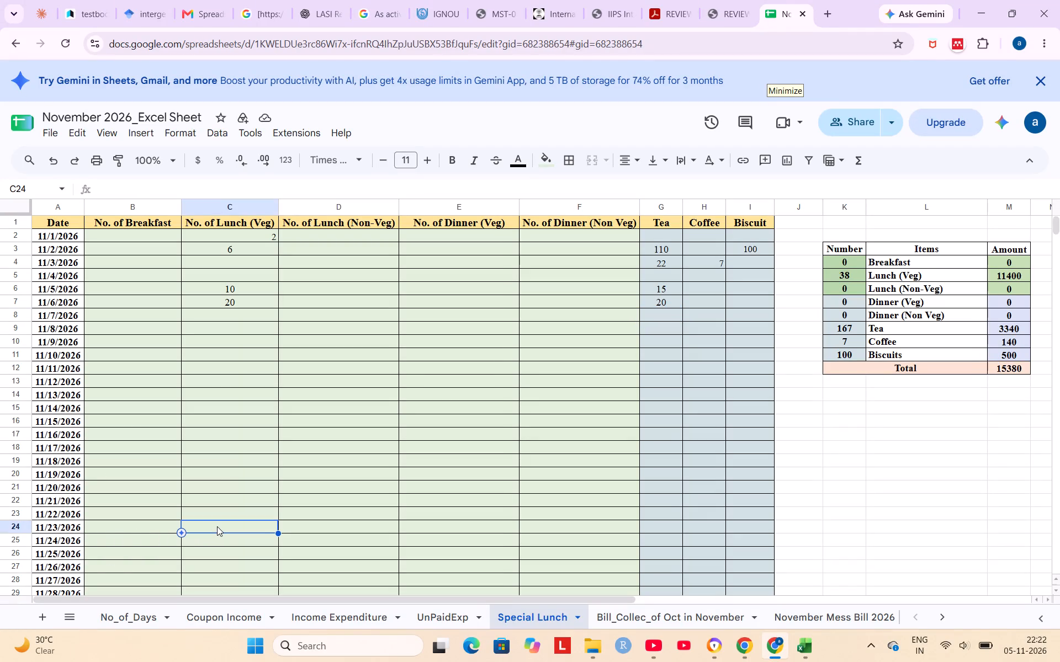
{"action": "type", "text": "18"}
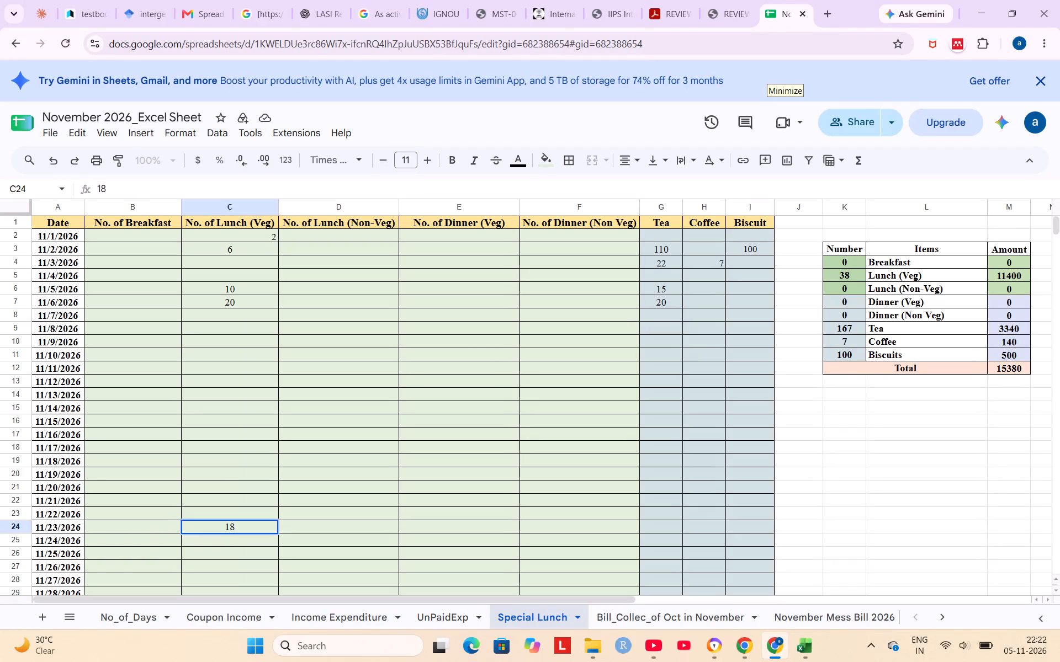
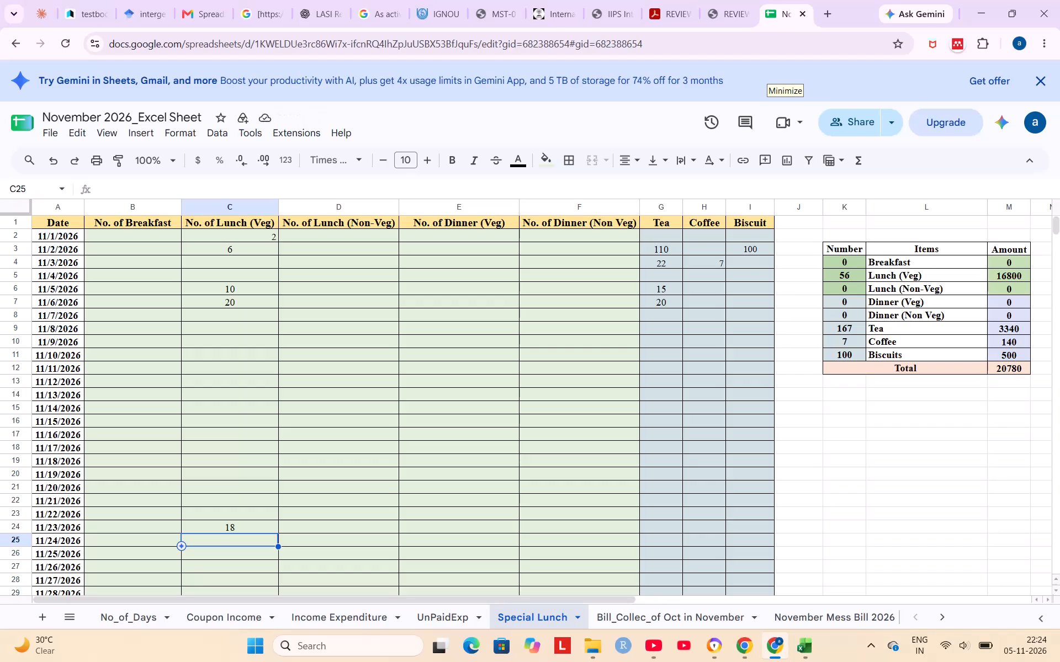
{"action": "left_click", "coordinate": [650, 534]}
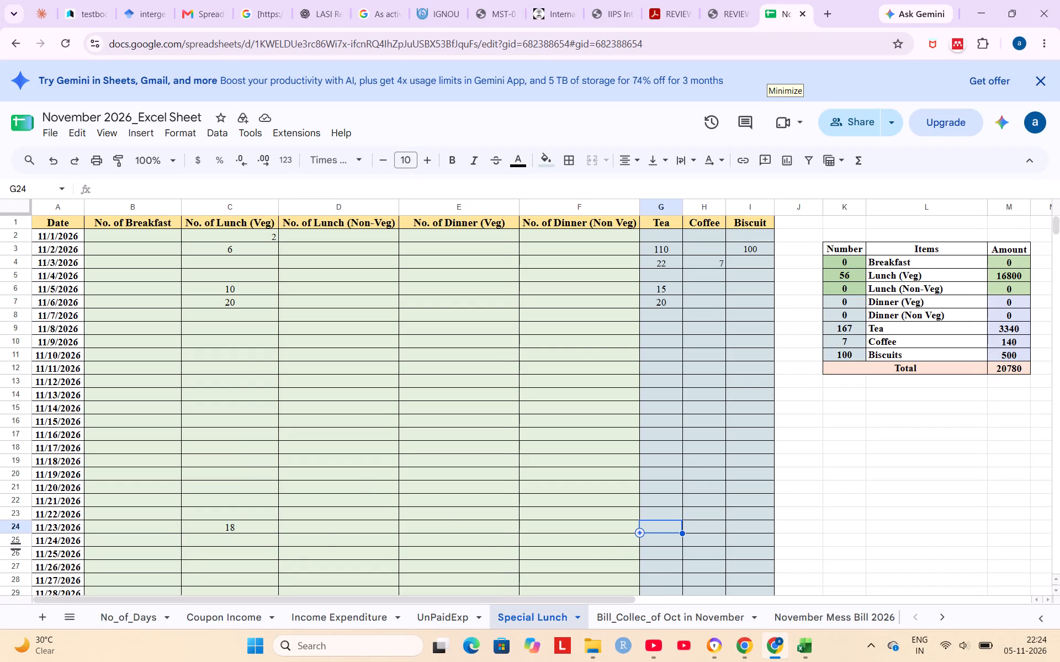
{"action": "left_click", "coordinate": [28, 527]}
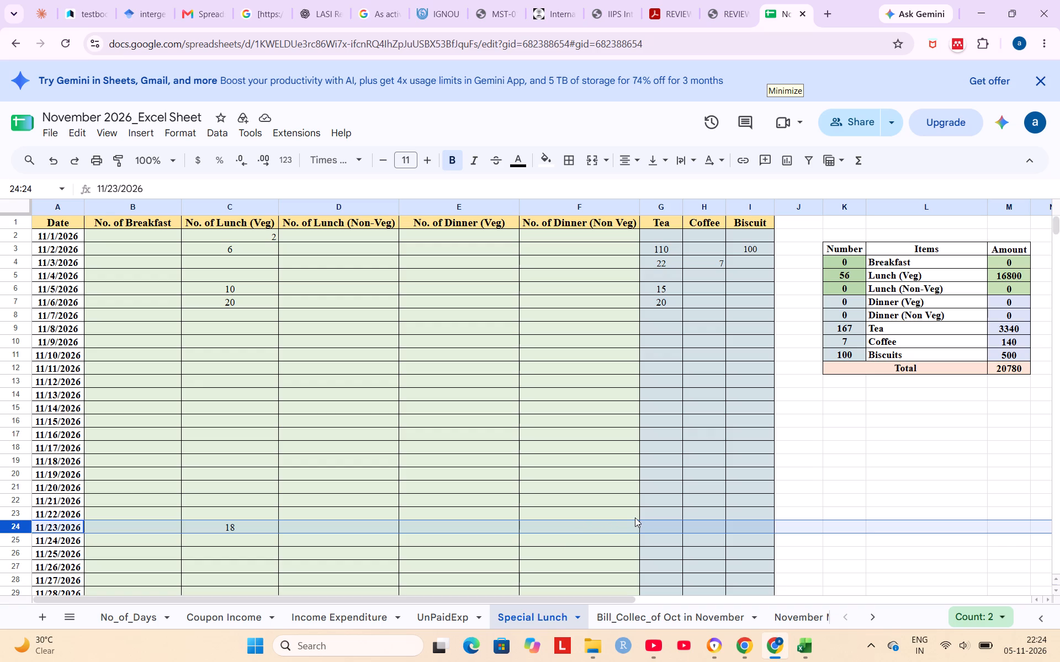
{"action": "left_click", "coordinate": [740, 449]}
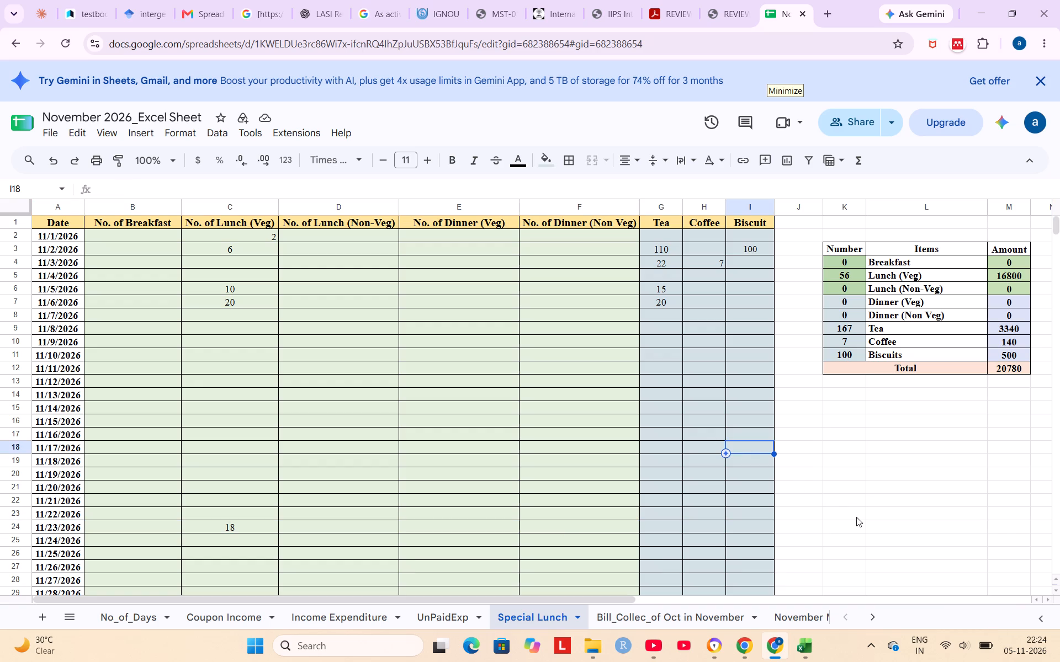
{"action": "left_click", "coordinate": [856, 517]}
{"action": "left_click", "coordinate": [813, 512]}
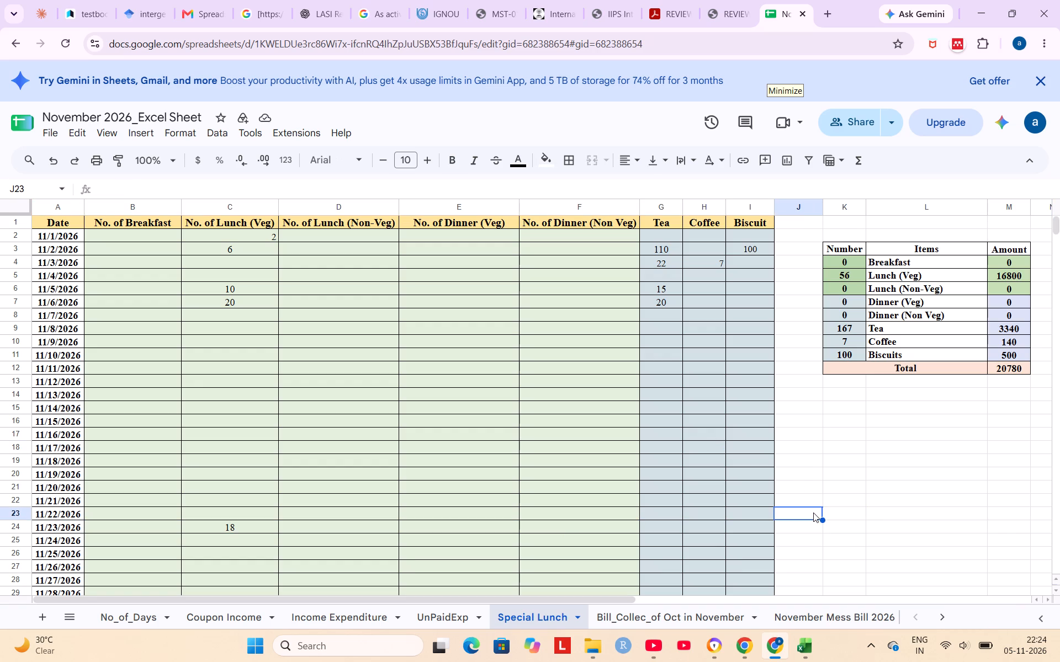
Save the November 2026 workbook.
{"action": "key", "text": "ctrl+s"}
Close the browser page showing REVIEW BASED PAPER TITLE-compressed.pdf and return to the November 2026 workbook.
{"action": "left_click", "coordinate": [715, 9]}
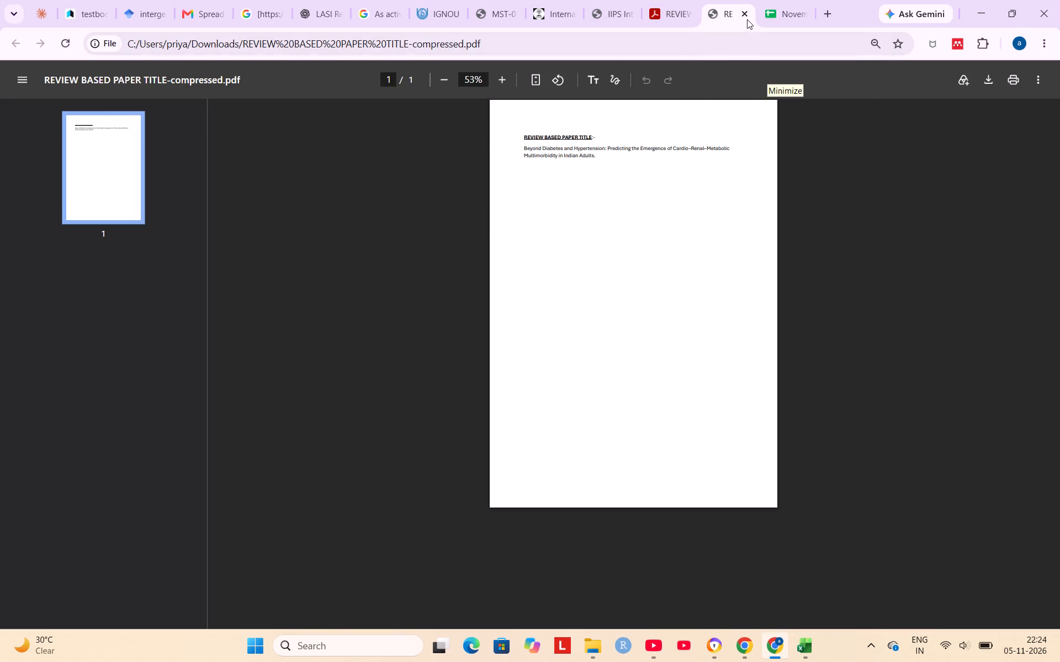
{"action": "left_click", "coordinate": [747, 19]}
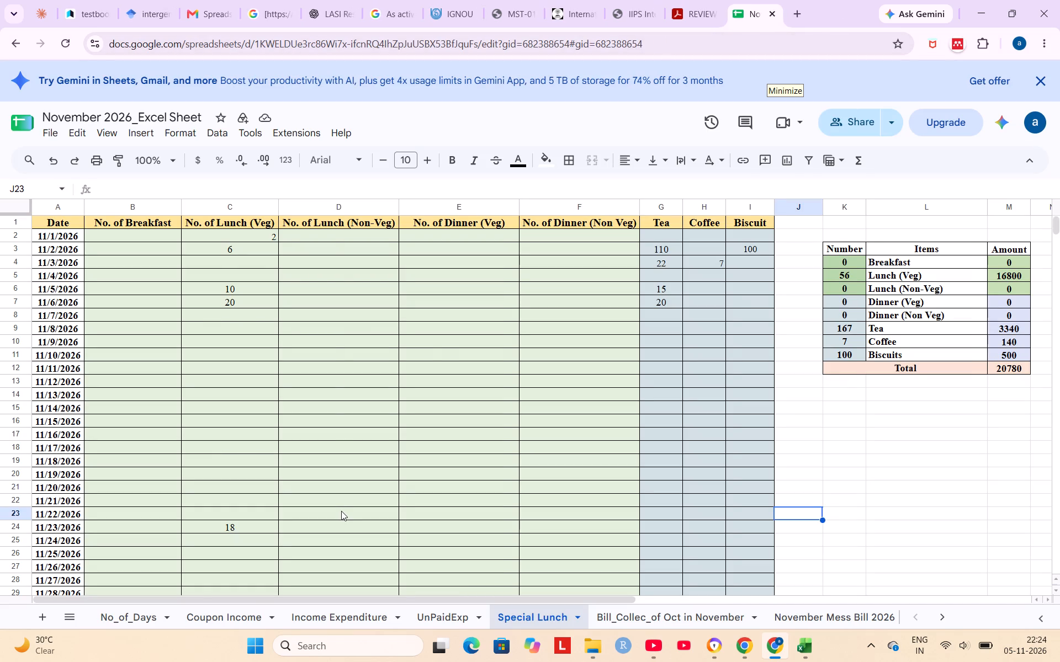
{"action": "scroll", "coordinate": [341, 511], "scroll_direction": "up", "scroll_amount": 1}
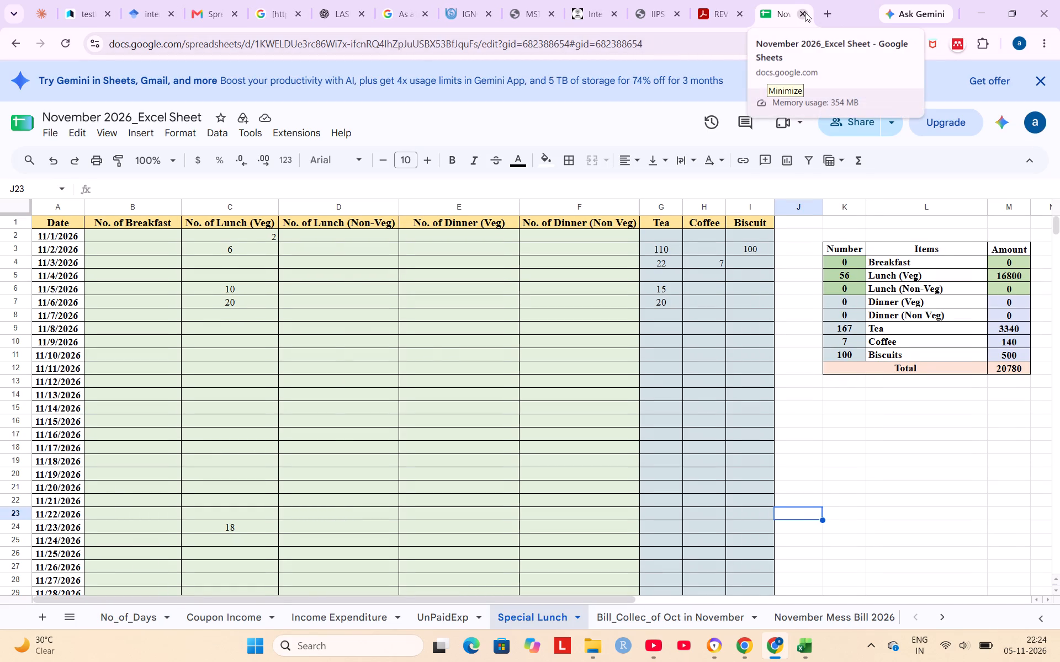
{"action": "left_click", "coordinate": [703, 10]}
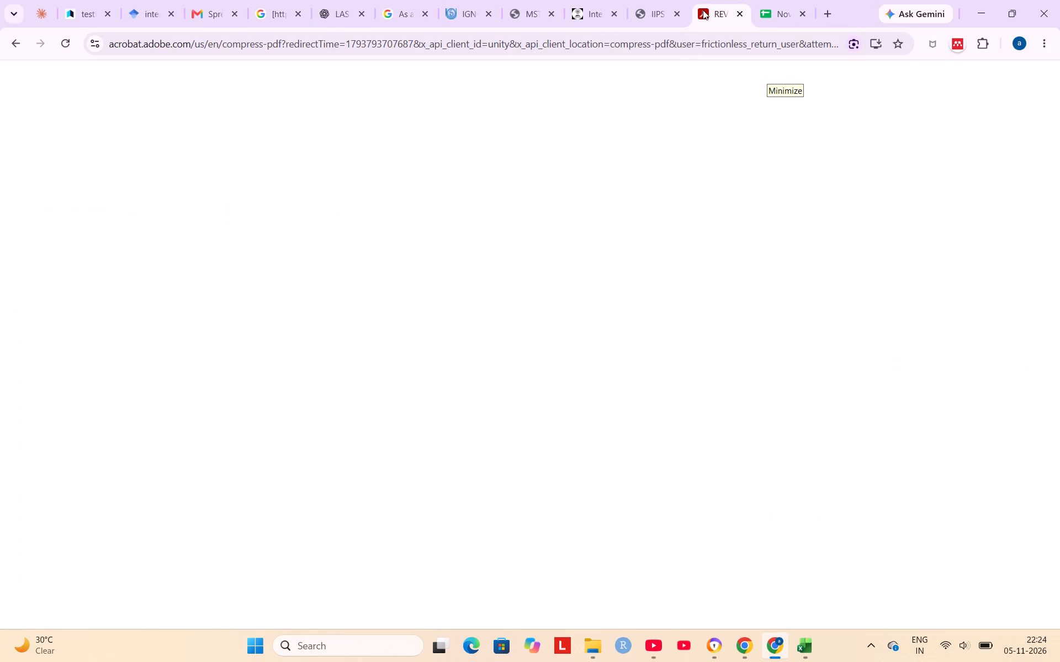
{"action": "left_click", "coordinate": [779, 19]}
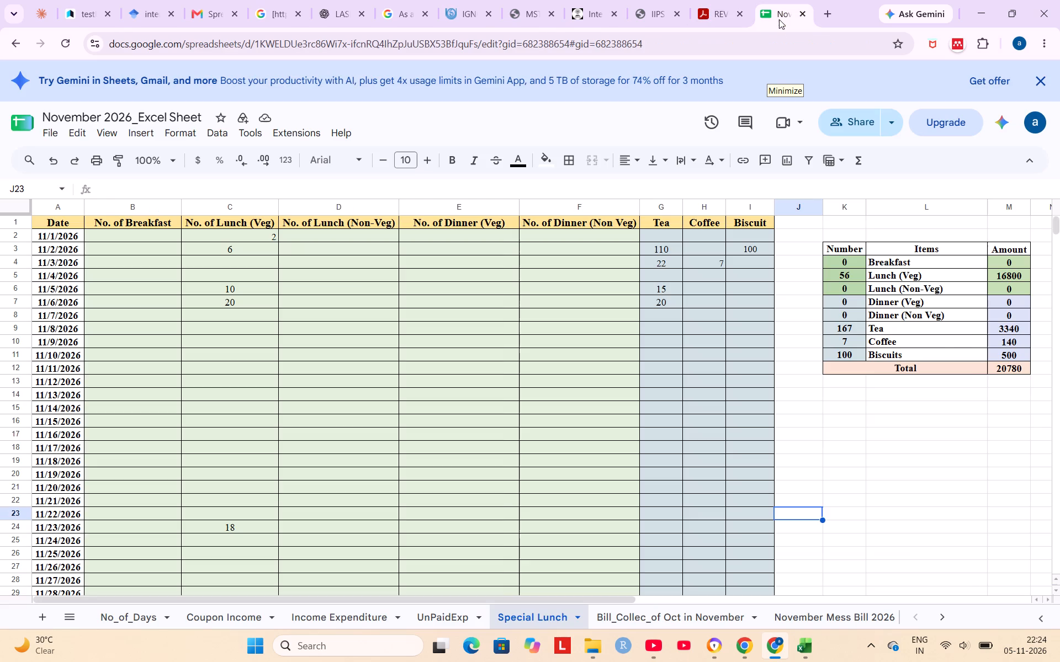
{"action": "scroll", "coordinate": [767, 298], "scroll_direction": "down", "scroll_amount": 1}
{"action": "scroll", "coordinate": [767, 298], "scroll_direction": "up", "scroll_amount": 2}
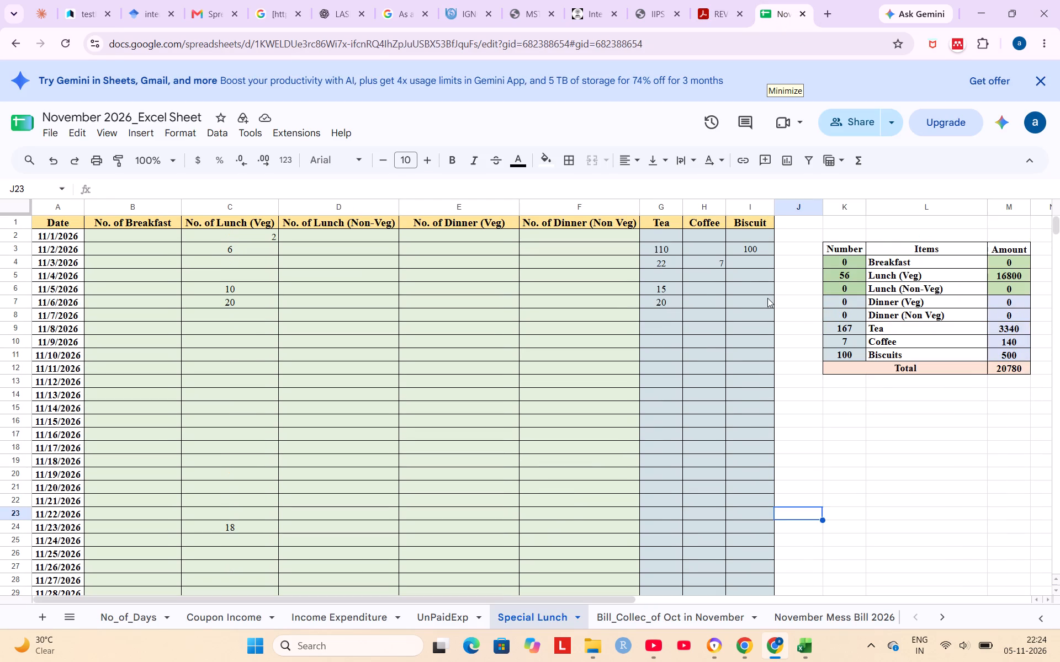
Look over the UnPaidExp sheet, and examine the column totals and mess bill summary on the Income Expenditure sheet.
{"action": "left_click", "coordinate": [437, 623]}
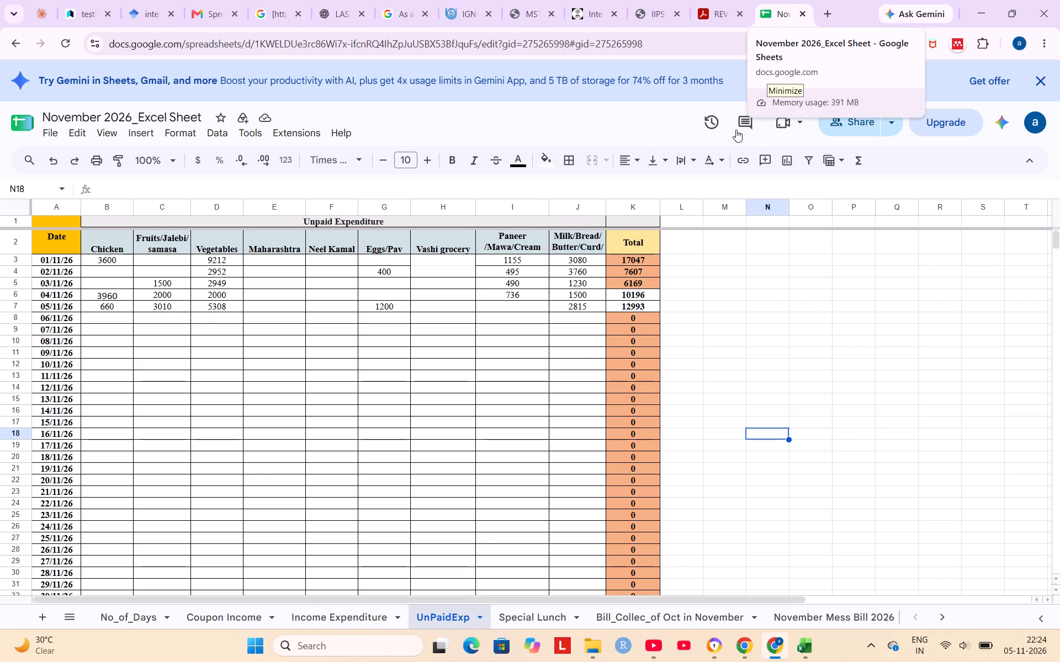
{"action": "left_click", "coordinate": [308, 613]}
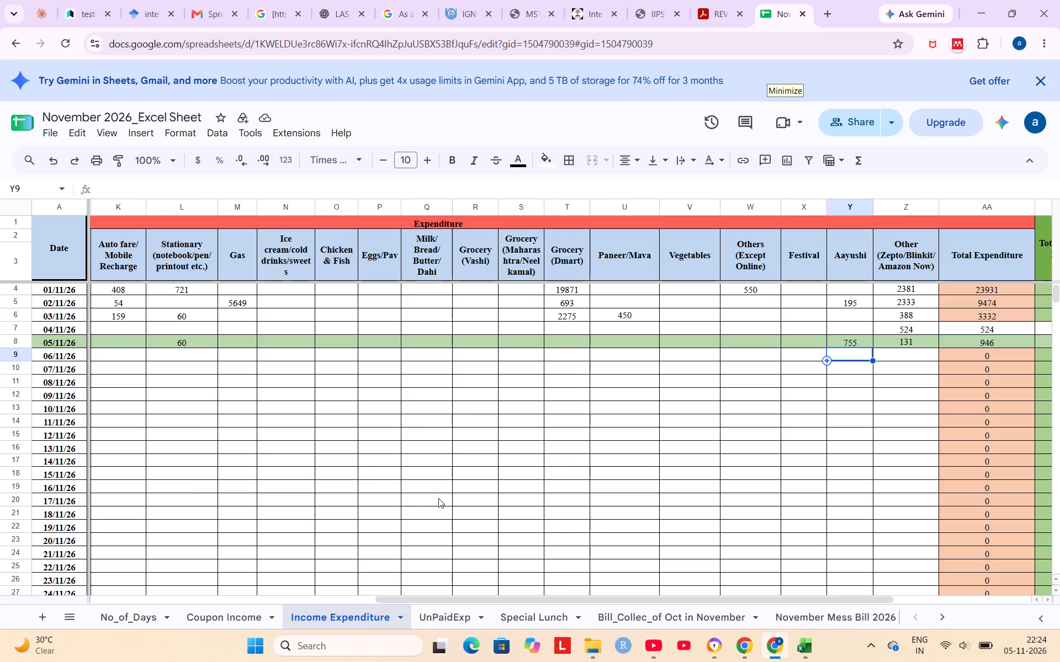
{"action": "scroll", "coordinate": [438, 498], "scroll_direction": "down", "scroll_amount": 4}
{"action": "scroll", "coordinate": [438, 498], "scroll_direction": "left", "scroll_amount": 1}
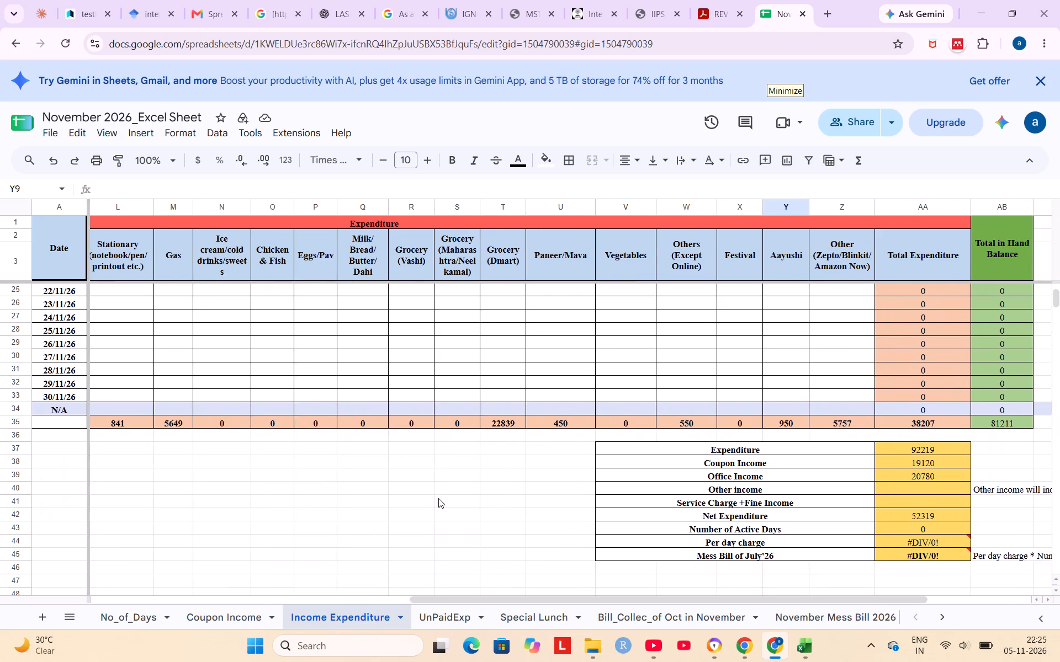
{"action": "scroll", "coordinate": [438, 498], "scroll_direction": "left", "scroll_amount": 4}
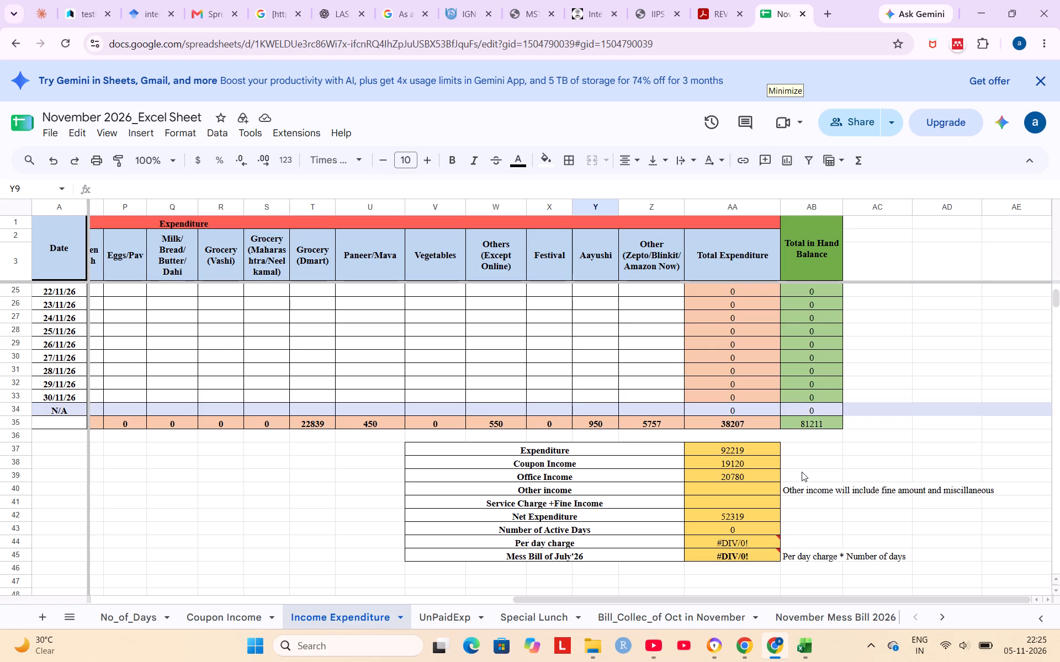
{"action": "scroll", "coordinate": [802, 472], "scroll_direction": "up", "scroll_amount": 7}
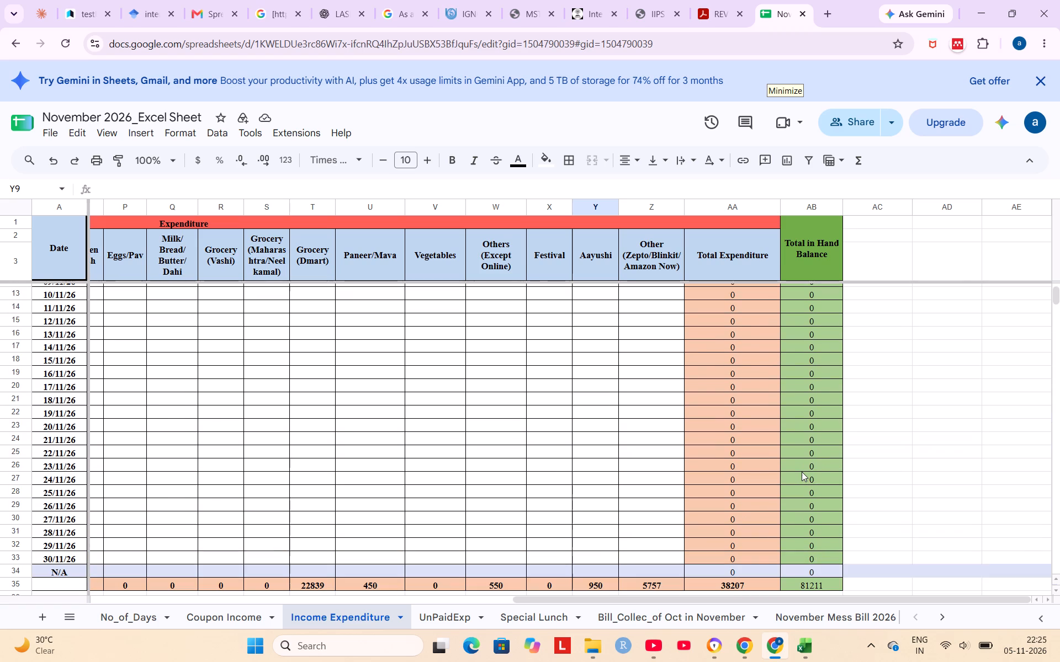
Review the daily income and expenditure columns on the Income Expenditure sheet against the mess bill summary below them.
{"action": "left_click", "coordinate": [900, 410]}
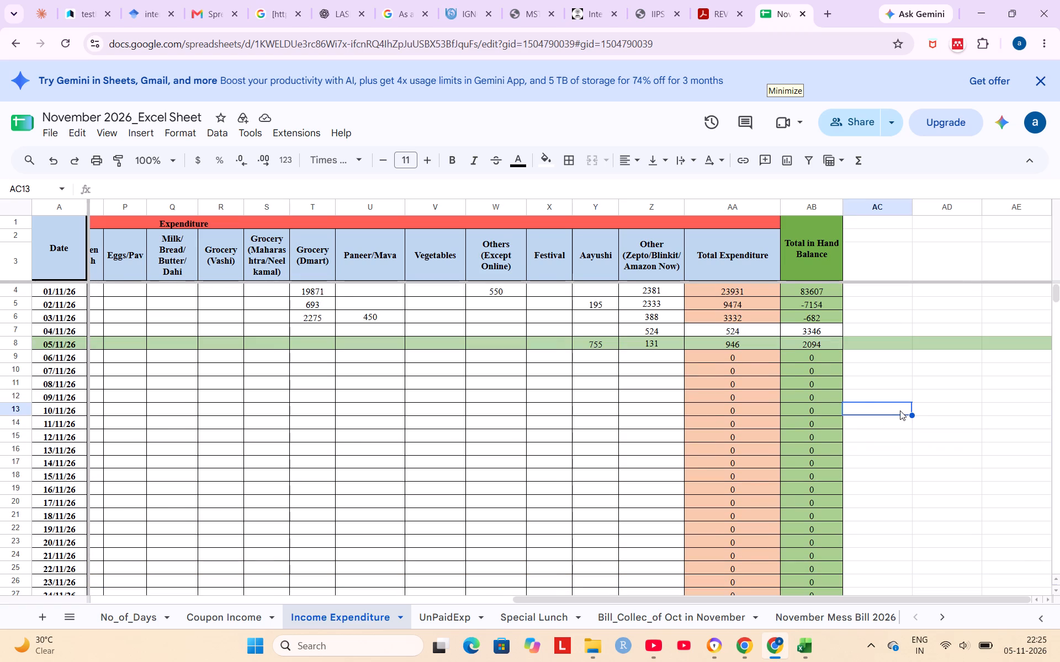
{"action": "scroll", "coordinate": [591, 392], "scroll_direction": "right", "scroll_amount": 1}
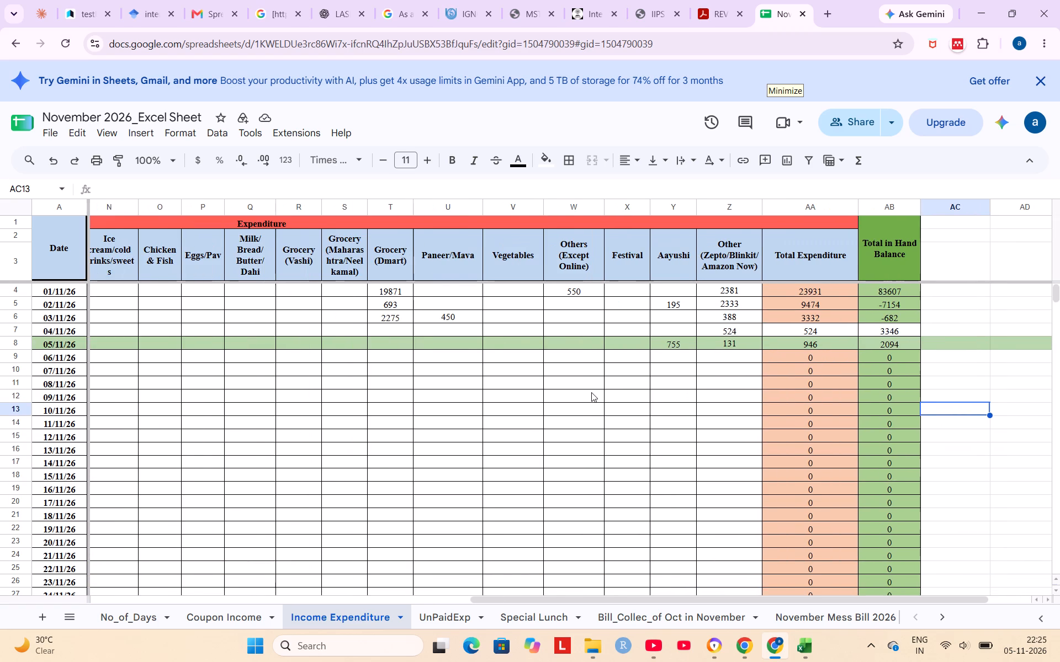
{"action": "scroll", "coordinate": [591, 392], "scroll_direction": "right", "scroll_amount": 6}
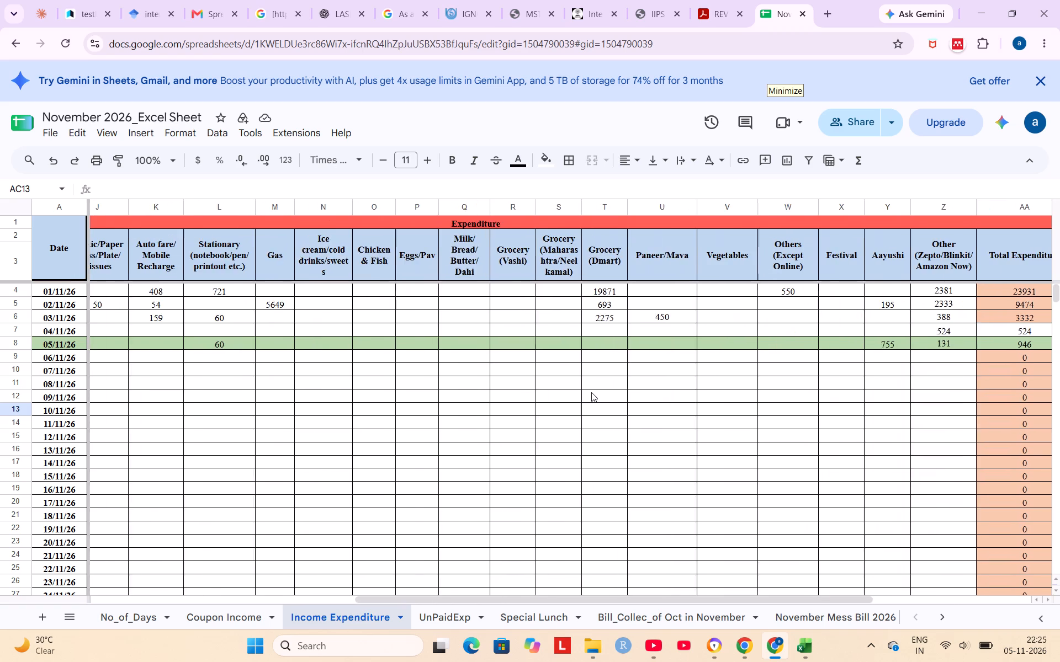
{"action": "scroll", "coordinate": [591, 392], "scroll_direction": "right", "scroll_amount": 6}
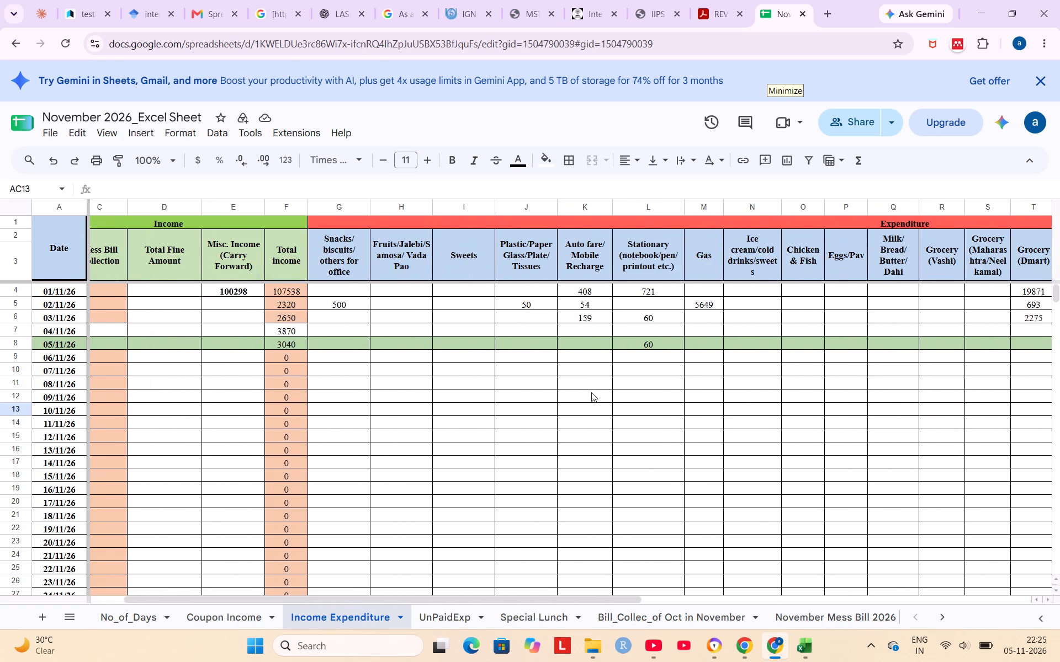
{"action": "scroll", "coordinate": [591, 392], "scroll_direction": "right", "scroll_amount": 2}
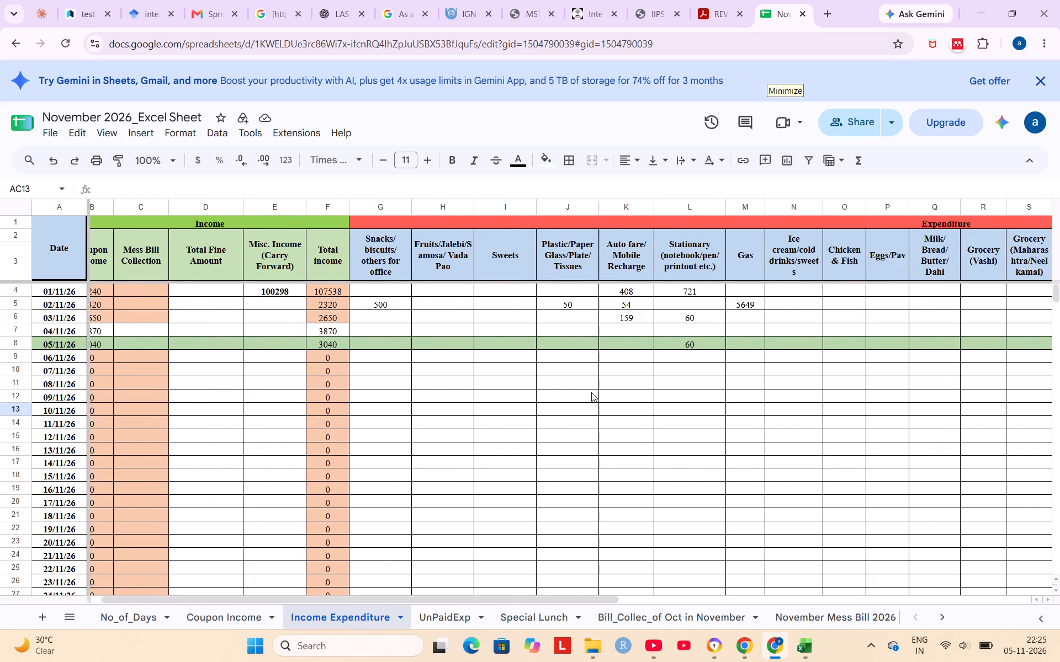
{"action": "scroll", "coordinate": [591, 392], "scroll_direction": "right", "scroll_amount": 1}
{"action": "scroll", "coordinate": [591, 392], "scroll_direction": "left", "scroll_amount": 3}
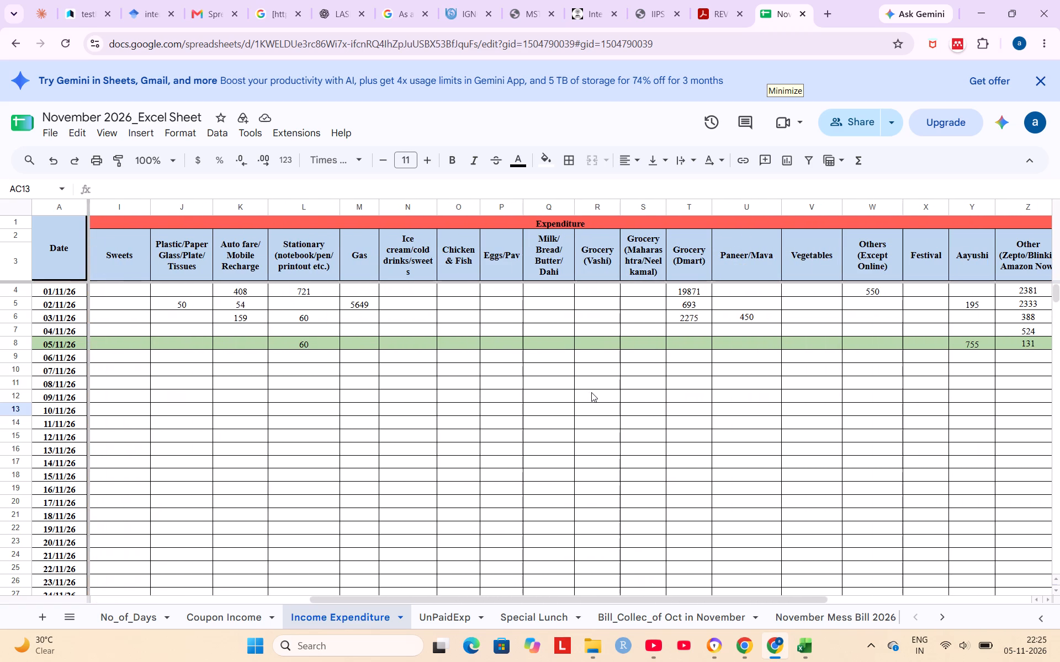
{"action": "scroll", "coordinate": [709, 295], "scroll_direction": "left", "scroll_amount": 3}
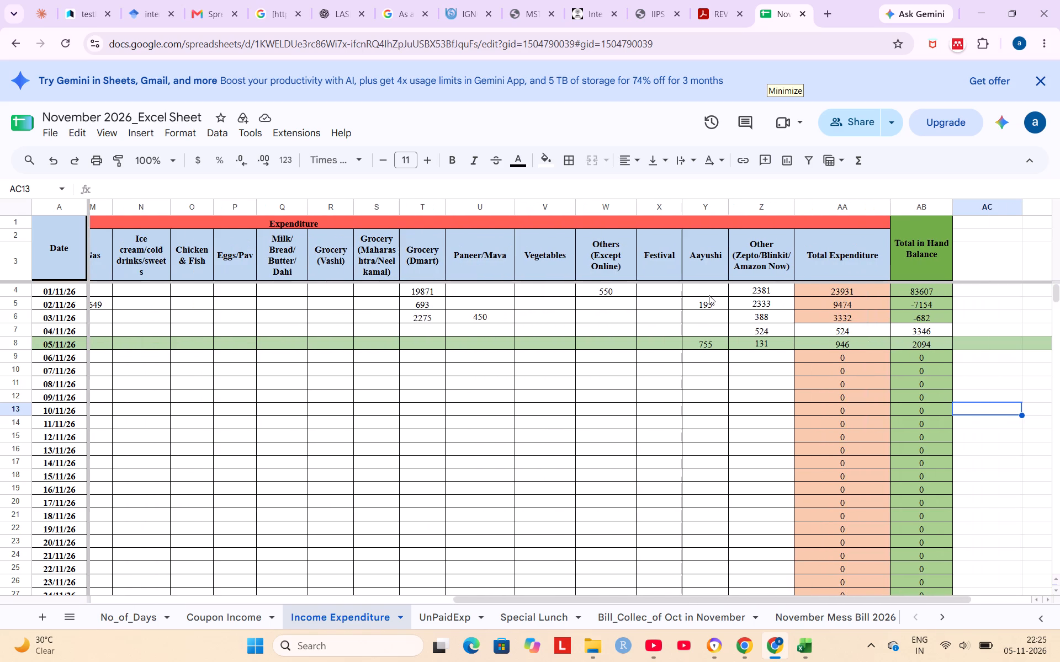
{"action": "scroll", "coordinate": [842, 343], "scroll_direction": "down", "scroll_amount": 5}
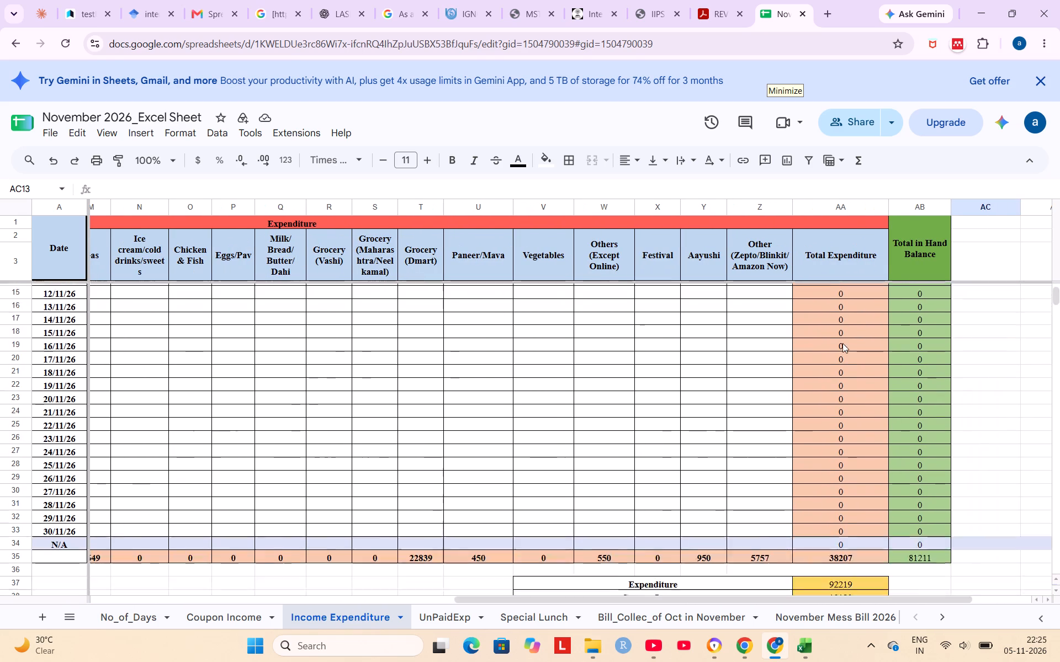
{"action": "scroll", "coordinate": [842, 343], "scroll_direction": "down", "scroll_amount": 1}
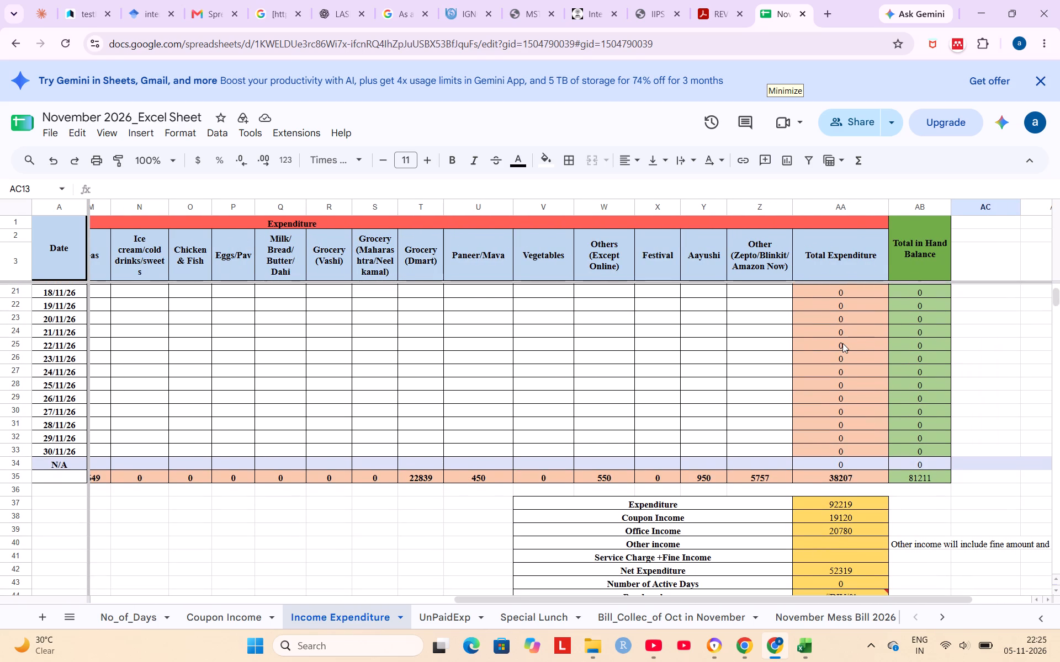
{"action": "scroll", "coordinate": [855, 414], "scroll_direction": "down", "scroll_amount": 1}
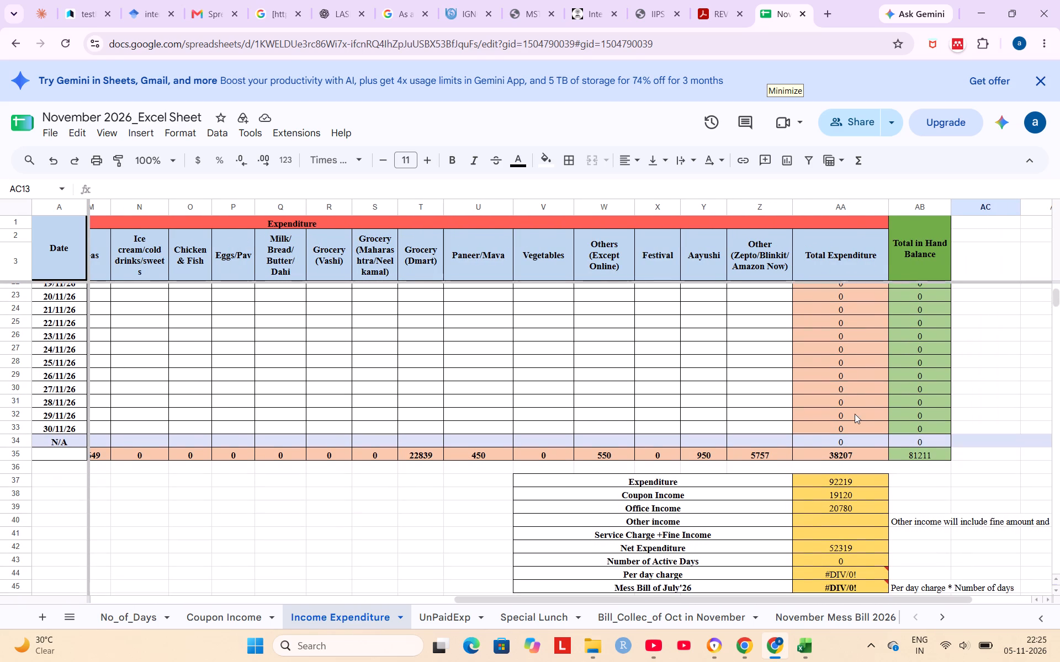
{"action": "scroll", "coordinate": [855, 414], "scroll_direction": "down", "scroll_amount": 1}
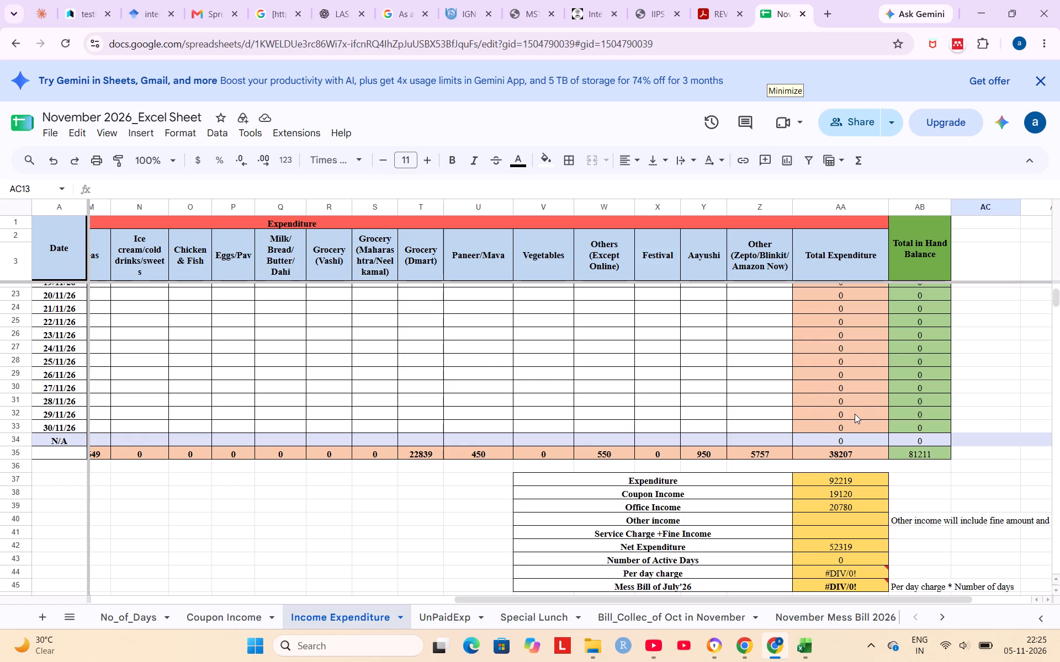
Review the daily unpaid expenditure entries and the Total Unpaid Expenditure row on the UnPaidExp sheet.
{"action": "left_click", "coordinate": [442, 622]}
{"action": "scroll", "coordinate": [757, 368], "scroll_direction": "down", "scroll_amount": 1}
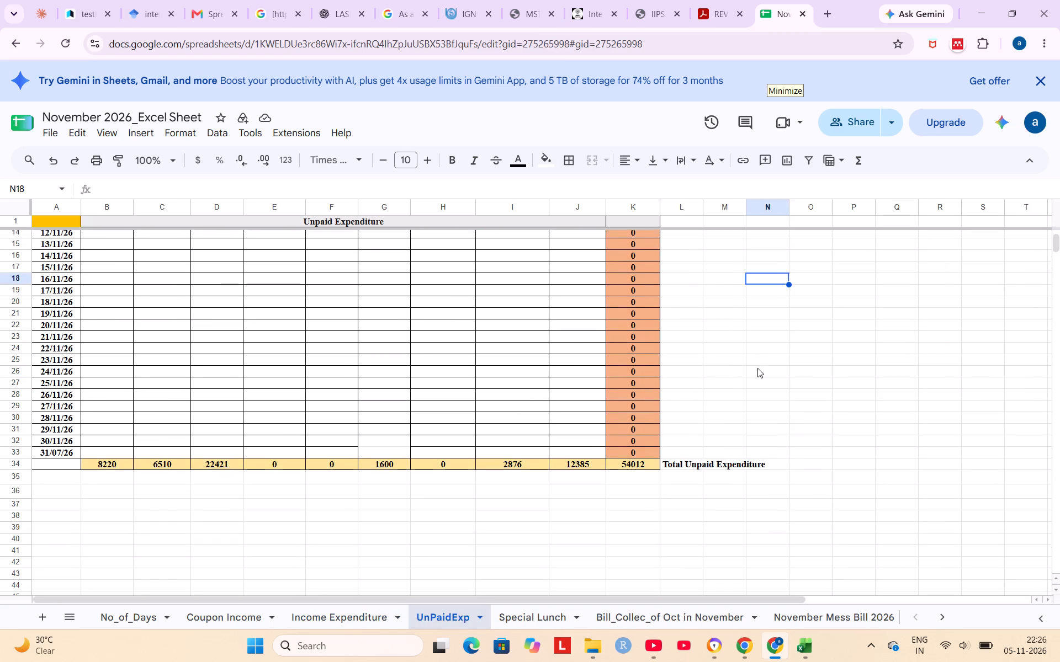
{"action": "scroll", "coordinate": [757, 368], "scroll_direction": "down", "scroll_amount": 2}
{"action": "scroll", "coordinate": [757, 368], "scroll_direction": "up", "scroll_amount": 5}
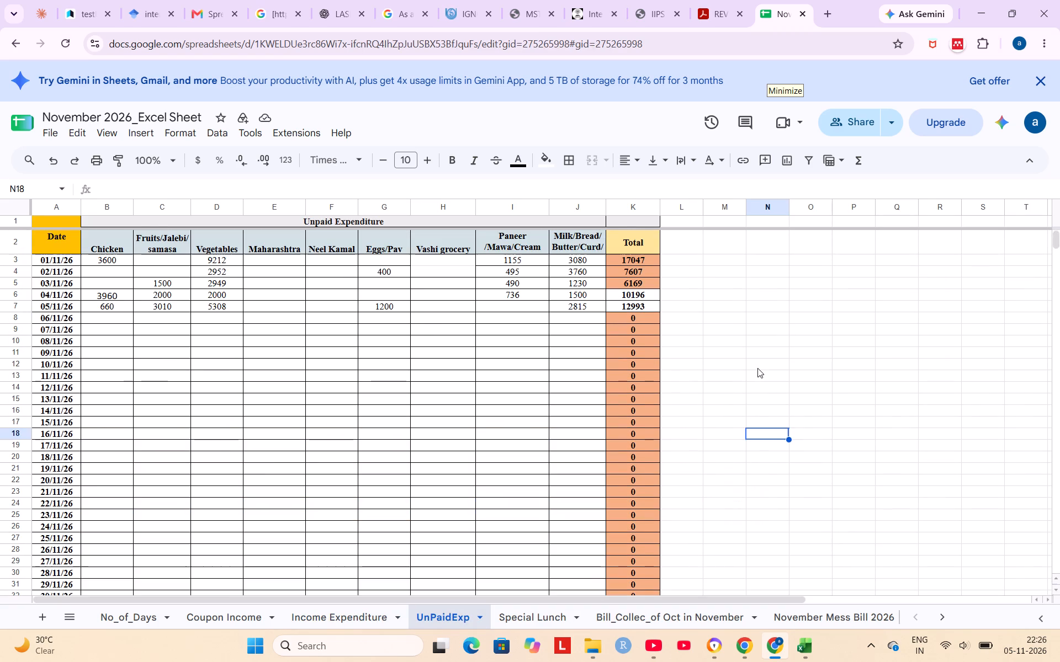
{"action": "scroll", "coordinate": [692, 355], "scroll_direction": "right", "scroll_amount": 2}
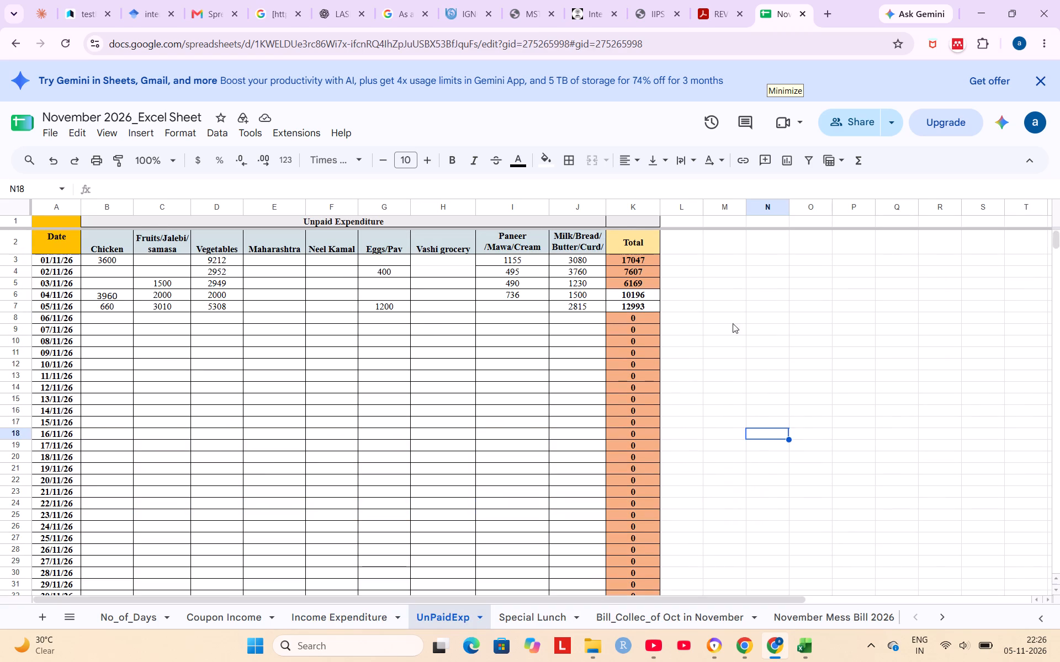
{"action": "left_click", "coordinate": [772, 302]}
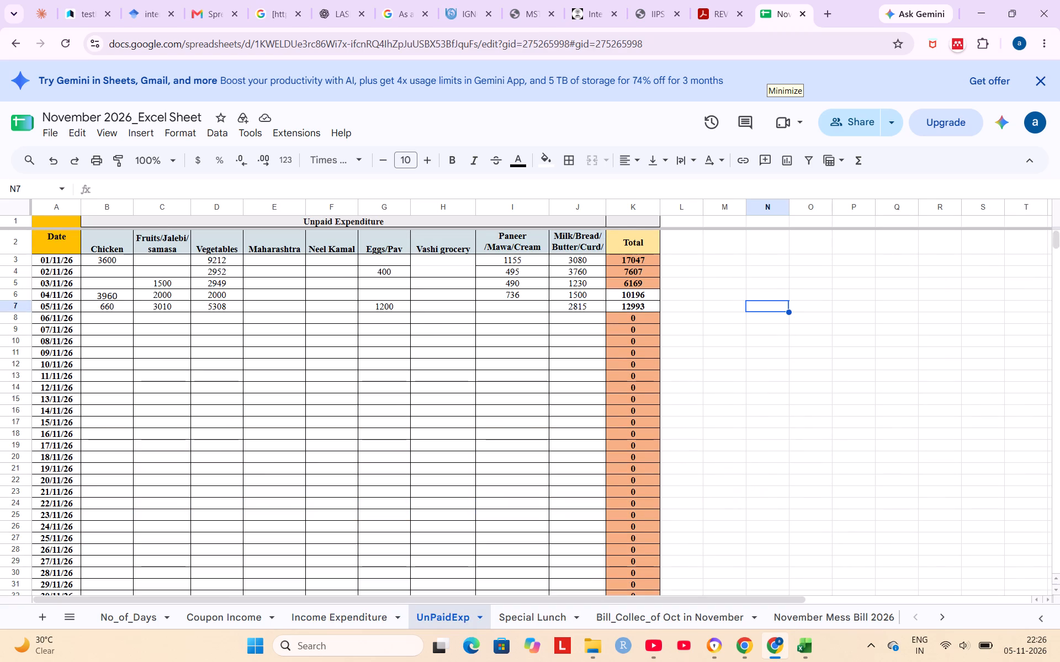
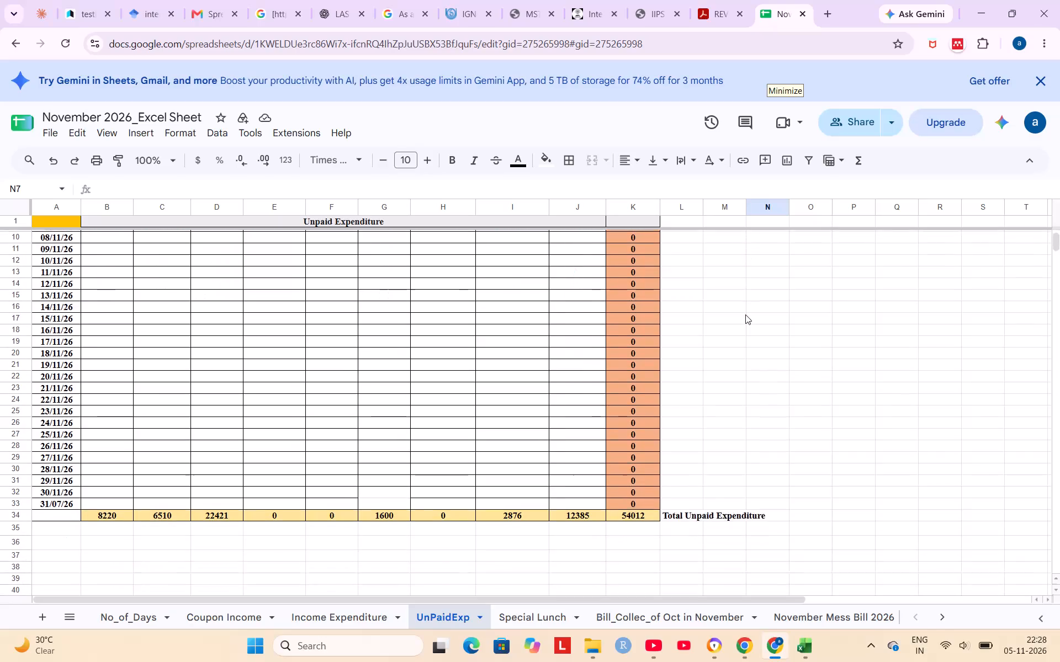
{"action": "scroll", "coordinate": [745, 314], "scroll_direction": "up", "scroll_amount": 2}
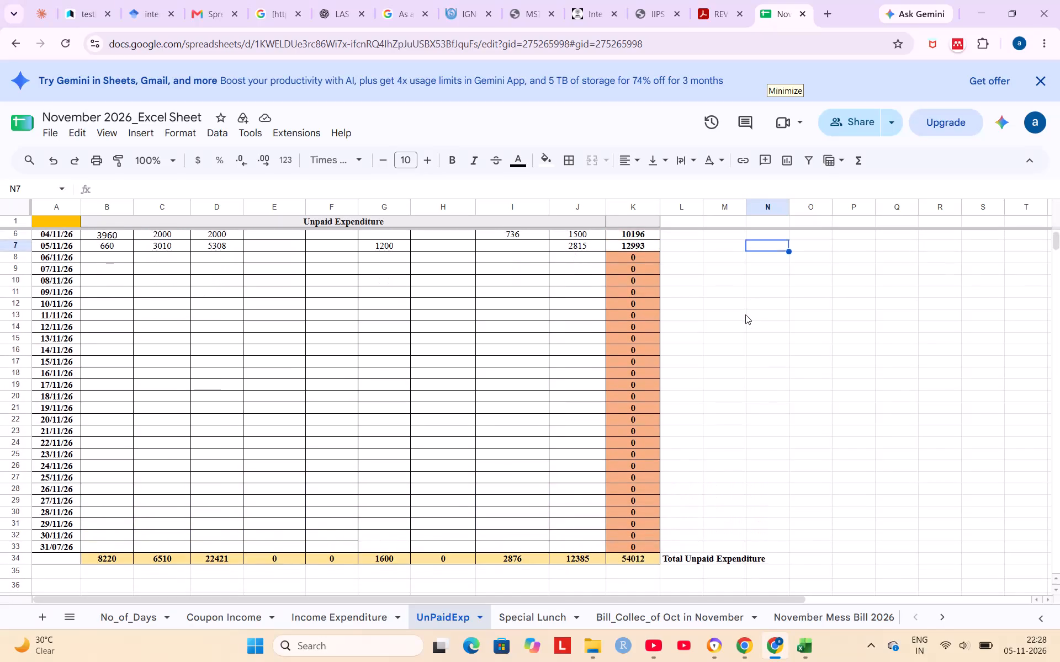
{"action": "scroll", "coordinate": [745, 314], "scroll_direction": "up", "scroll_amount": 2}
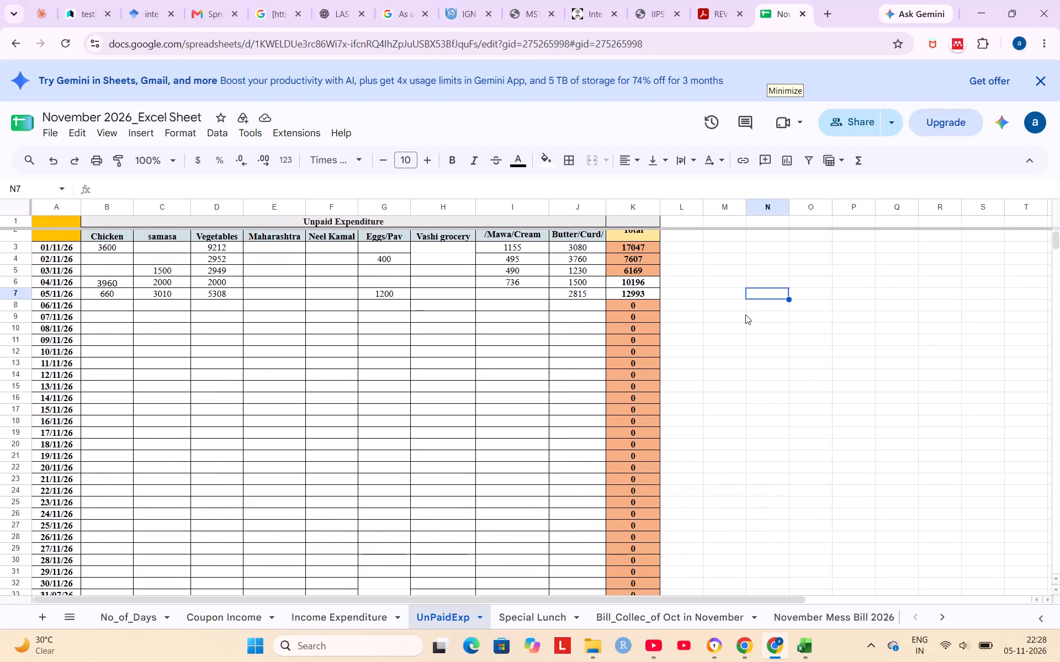
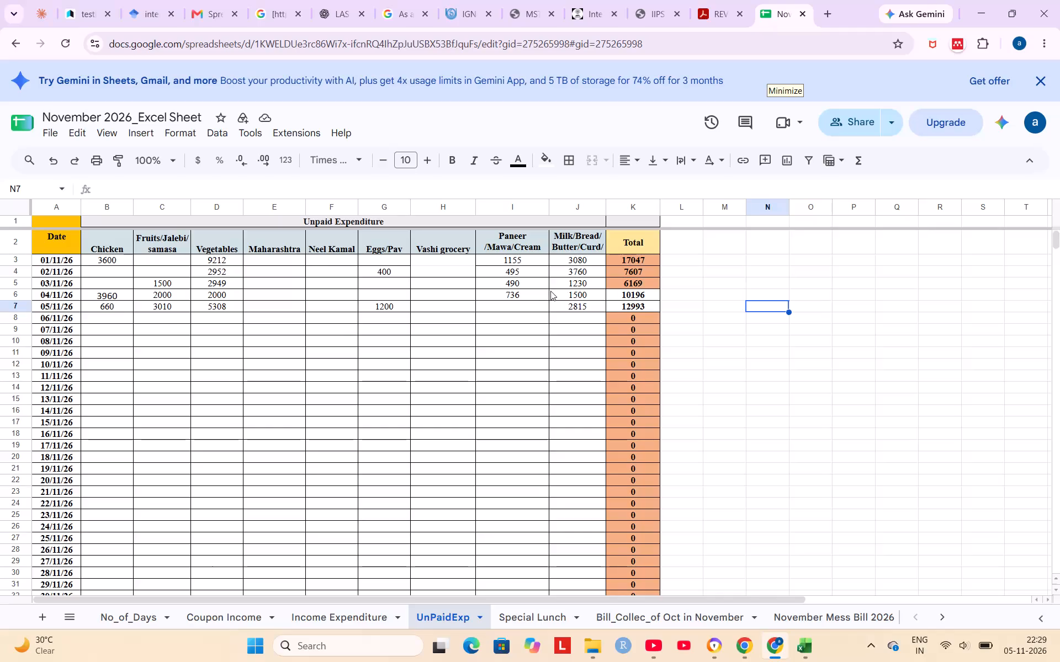
Check the sum of the Milk/Bread/Butter/Curd unpaid expenditure entries from 01/11/26 to 05/11/26.
{"action": "left_click", "coordinate": [594, 313]}
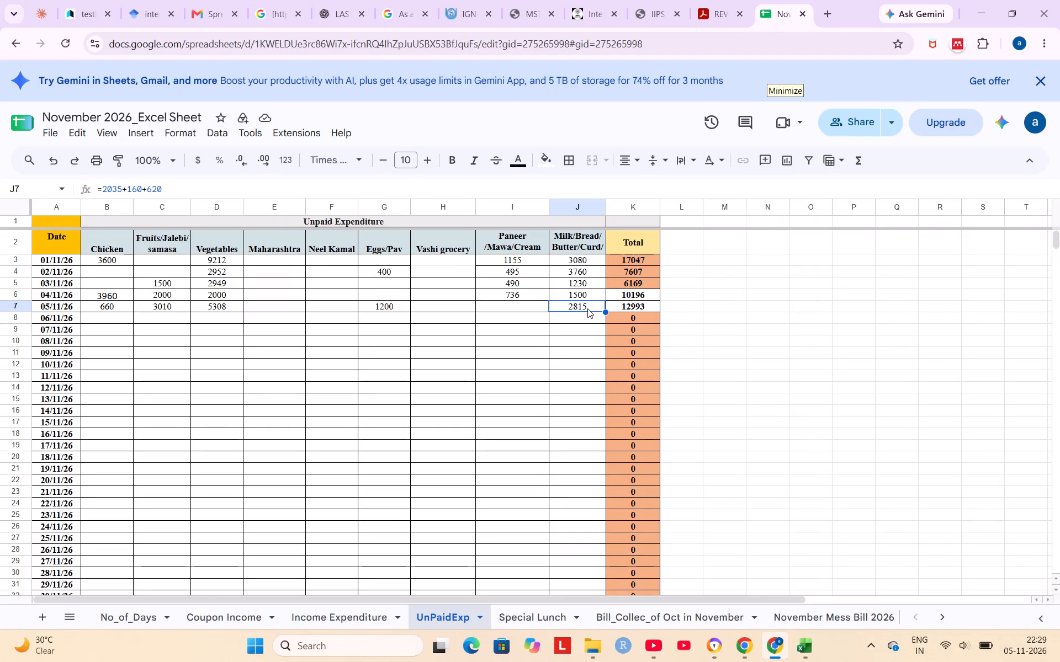
{"action": "left_click_drag", "start_coordinate": [590, 258], "coordinate": [592, 305]}
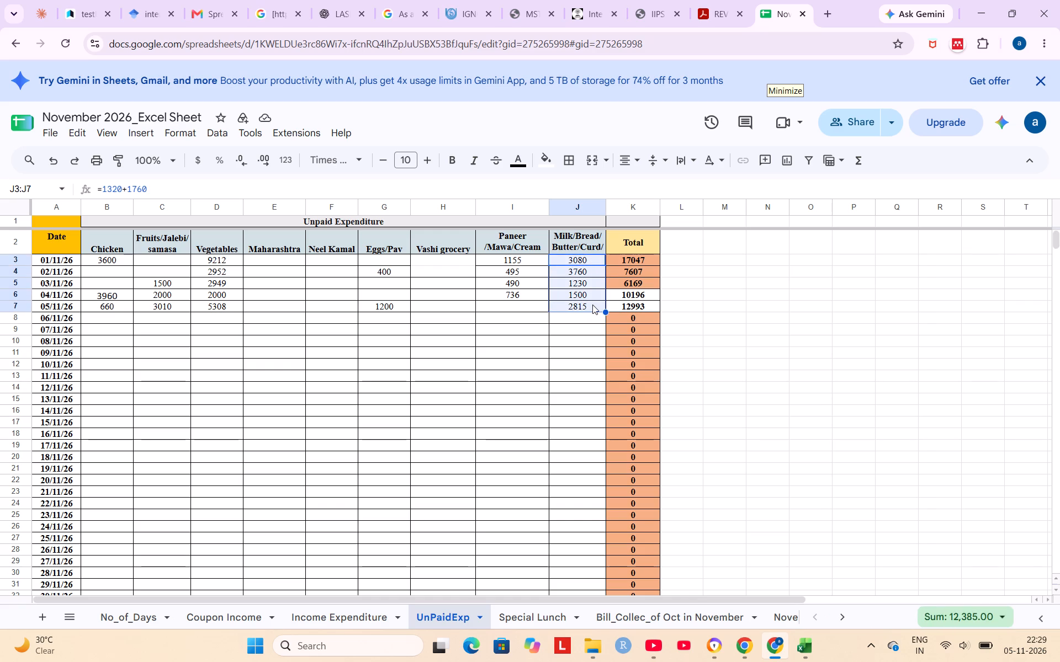
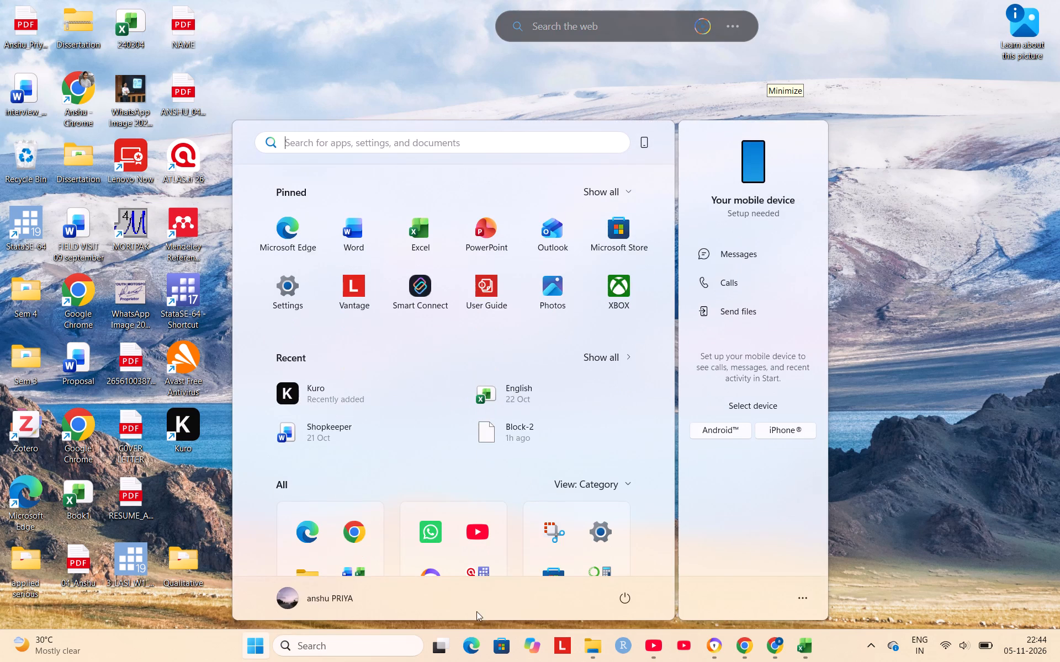
Shut down the computer.
{"action": "left_click", "coordinate": [621, 607]}
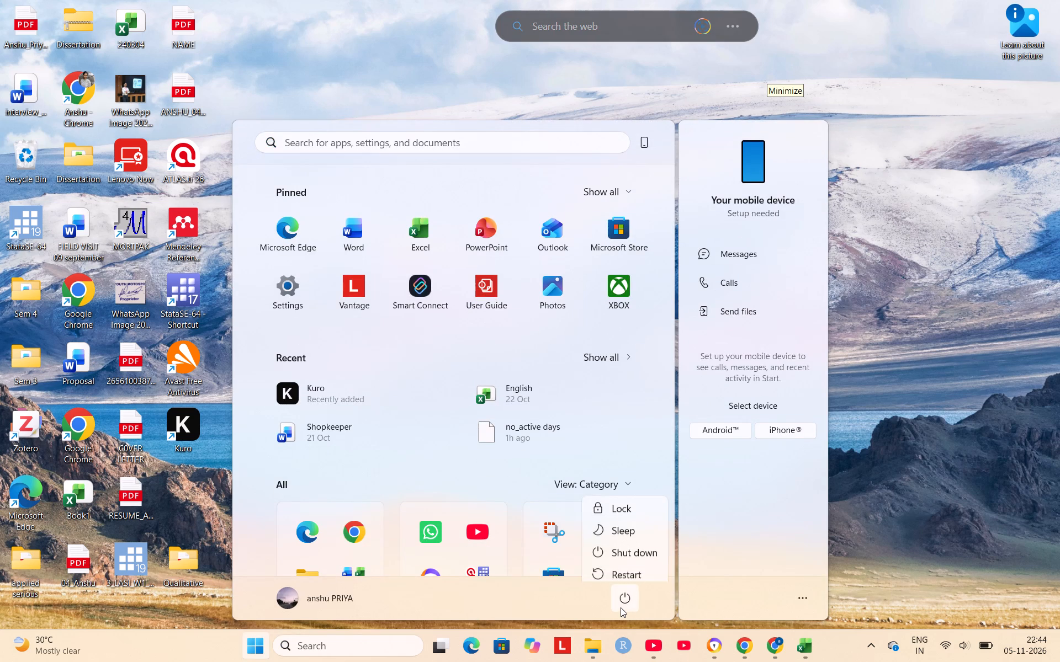
{"action": "left_click", "coordinate": [625, 553]}
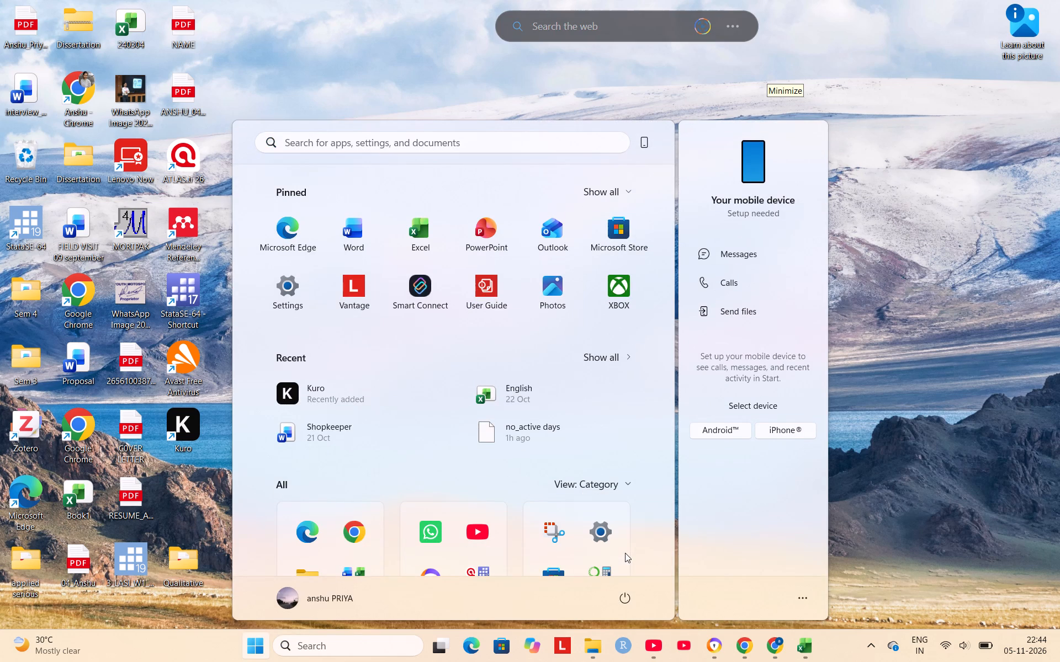